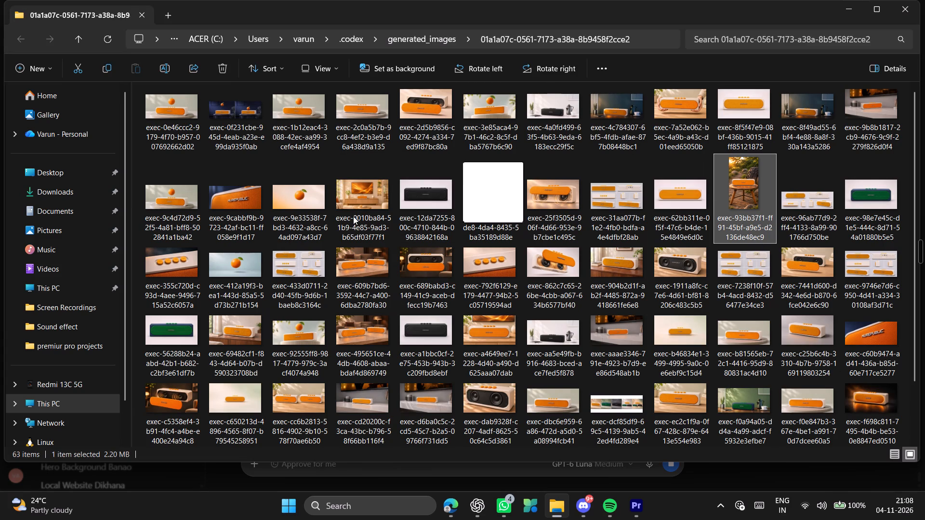
left_click_drag(353, 216, 73, 174)
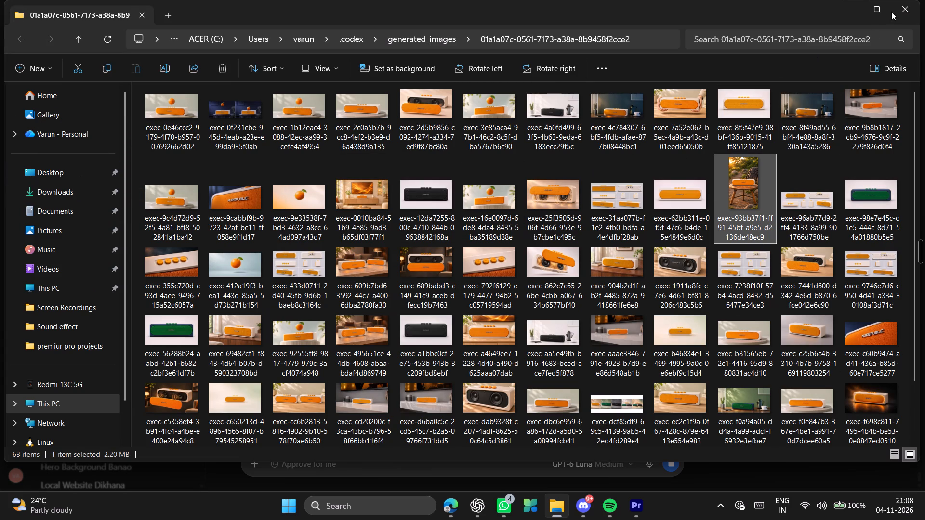
left_click(906, 7)
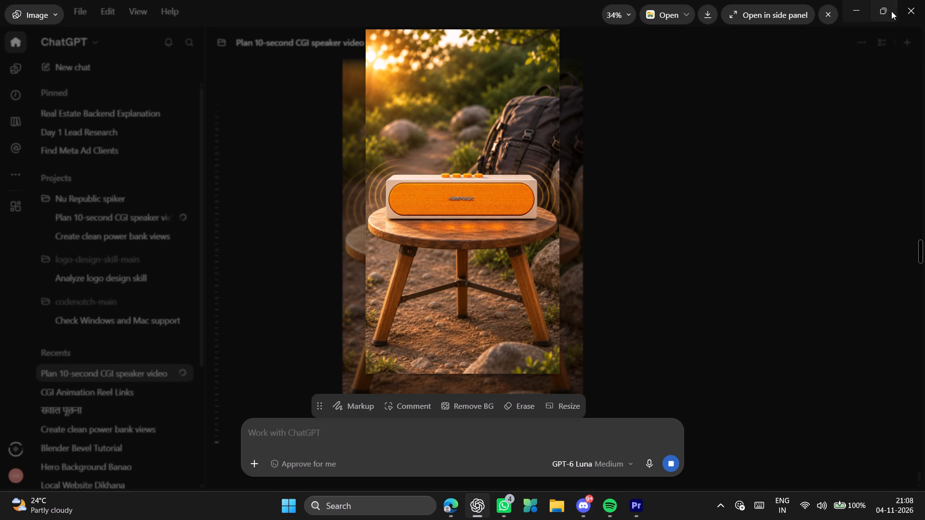
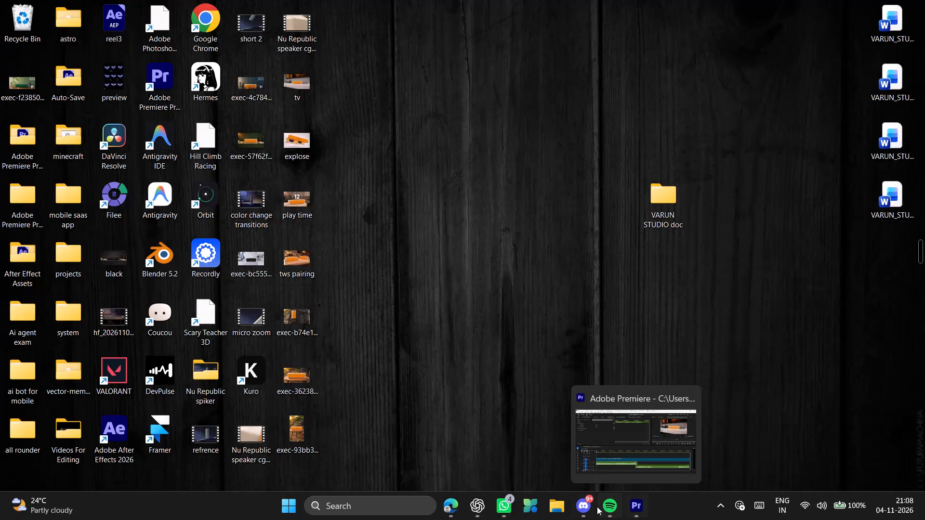
Switch to Adobe Premiere and set the volume level of the first music clip on track A1 to -20 dB.
left_click(638, 510)
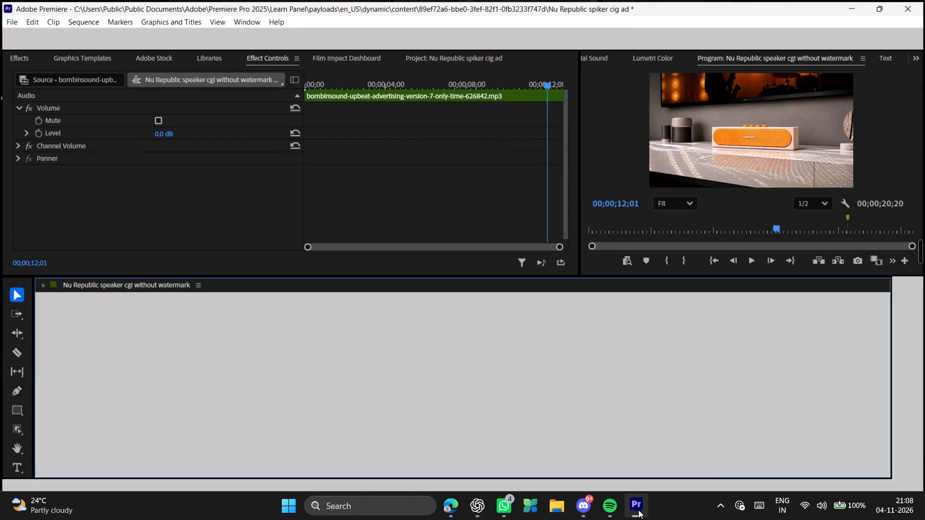
key("space")
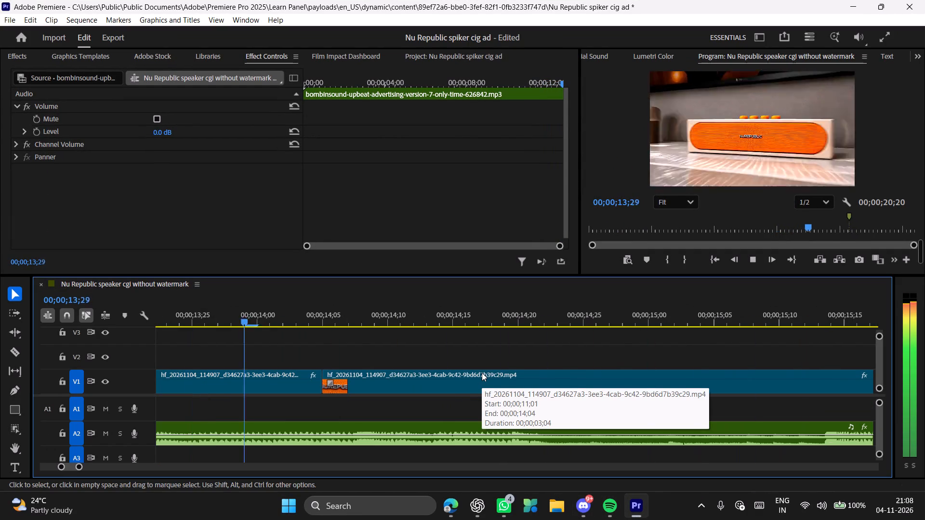
key("space")
left_click_drag(545, 321, 208, 327)
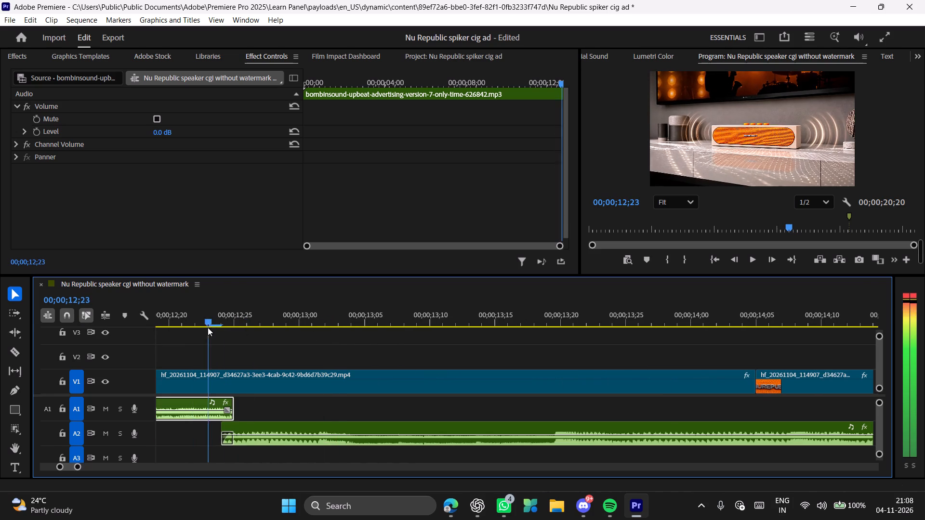
left_click_drag(208, 327, 177, 326)
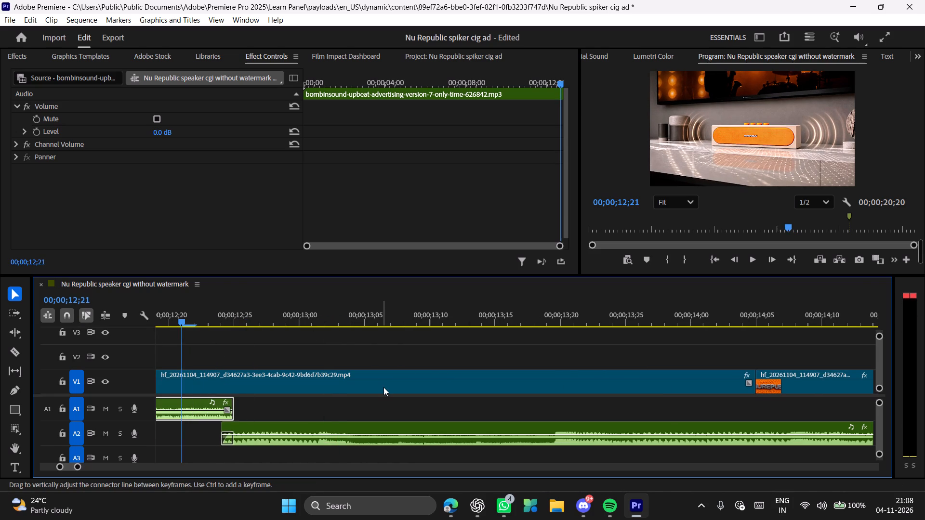
left_click(162, 131)
key("minus")
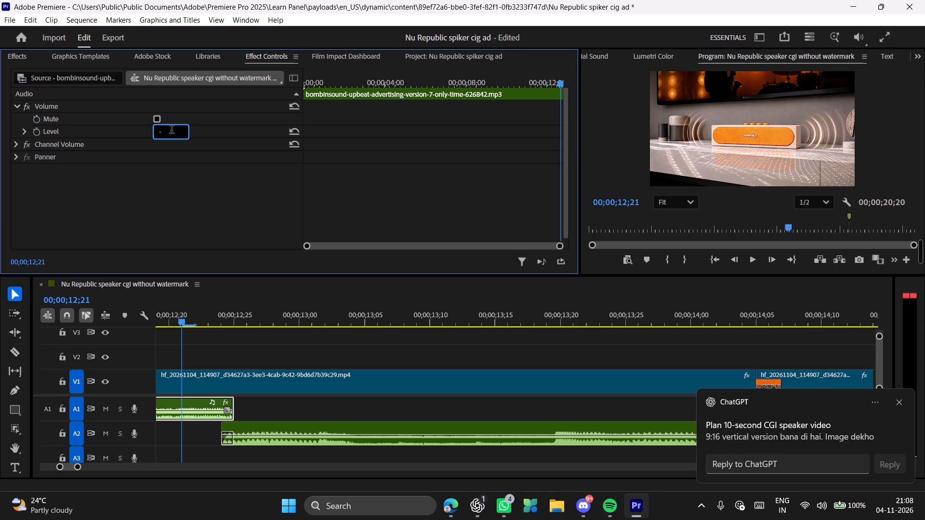
type("20")
key("Return")
Set the volume level of the second bombinsound music clip, on track A2, to -20 dB.
left_click(336, 433)
left_click_drag(183, 326, 100, 325)
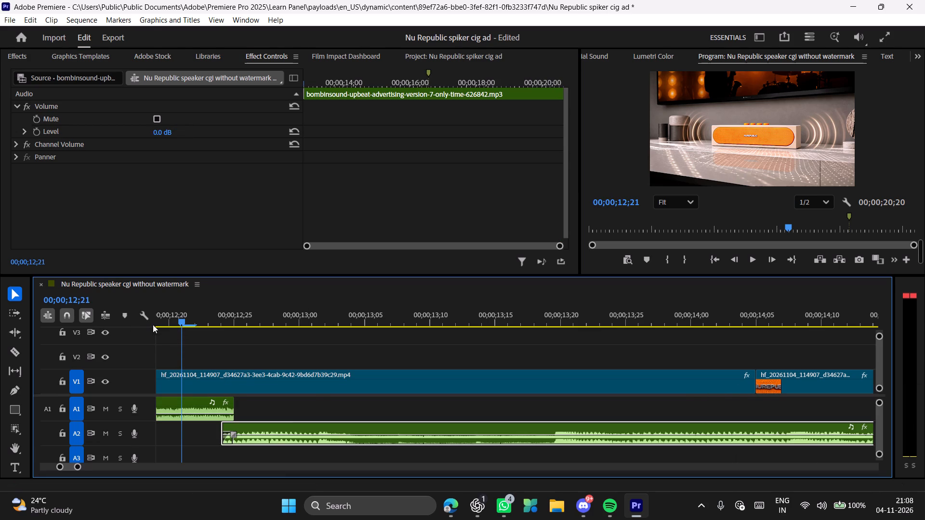
left_click_drag(163, 325, 82, 324)
key("space")
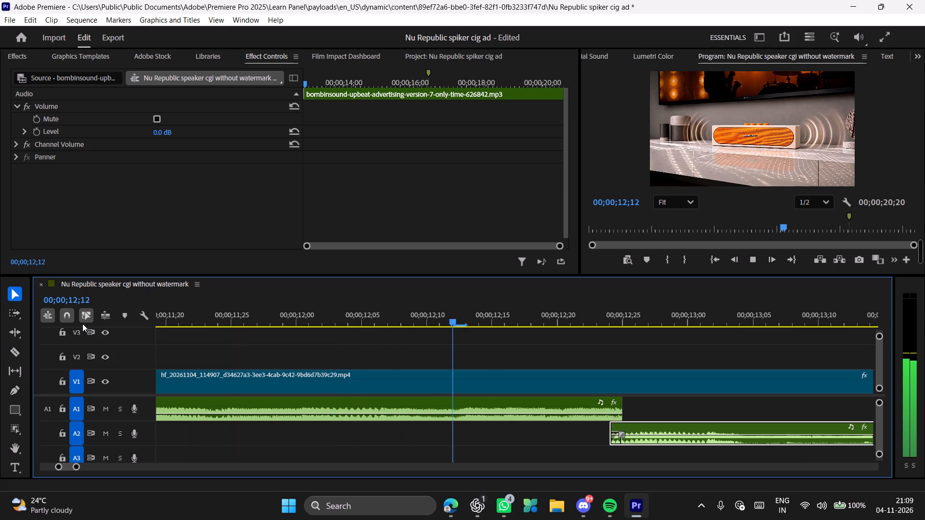
key("space")
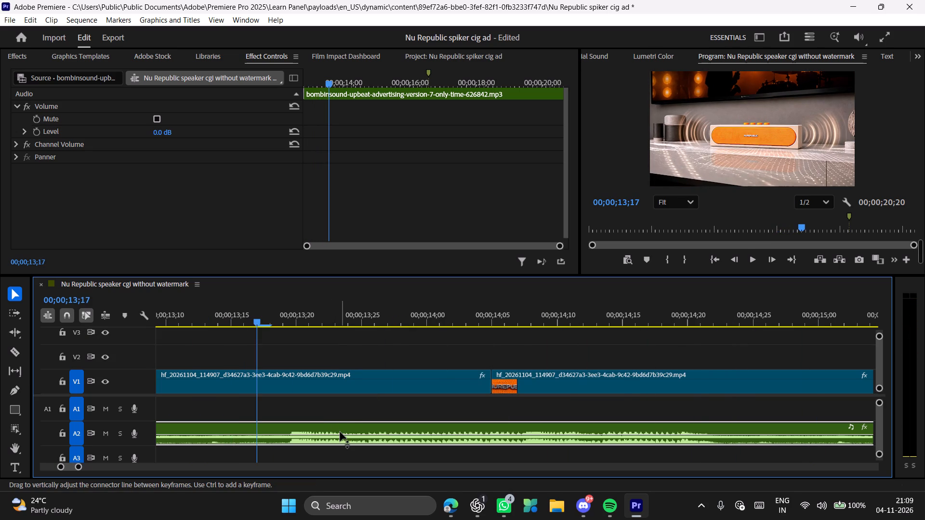
left_click(340, 432)
right_click(340, 432)
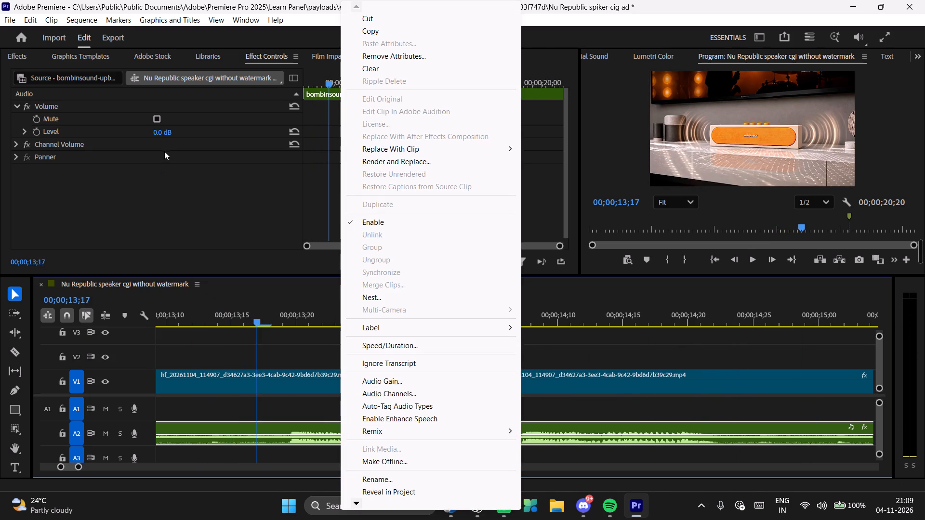
left_click_drag(160, 130, 145, 131)
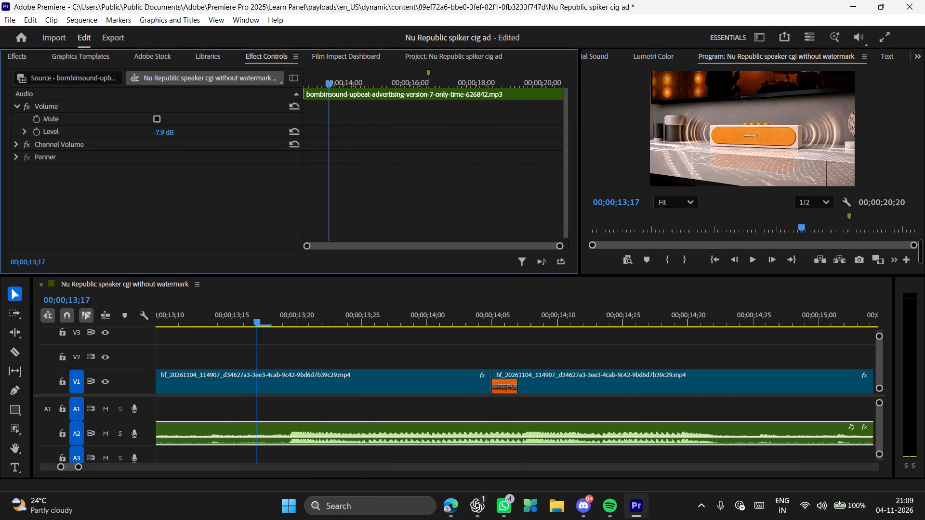
left_click_drag(145, 131, 119, 139)
left_click(170, 131)
left_click(171, 131)
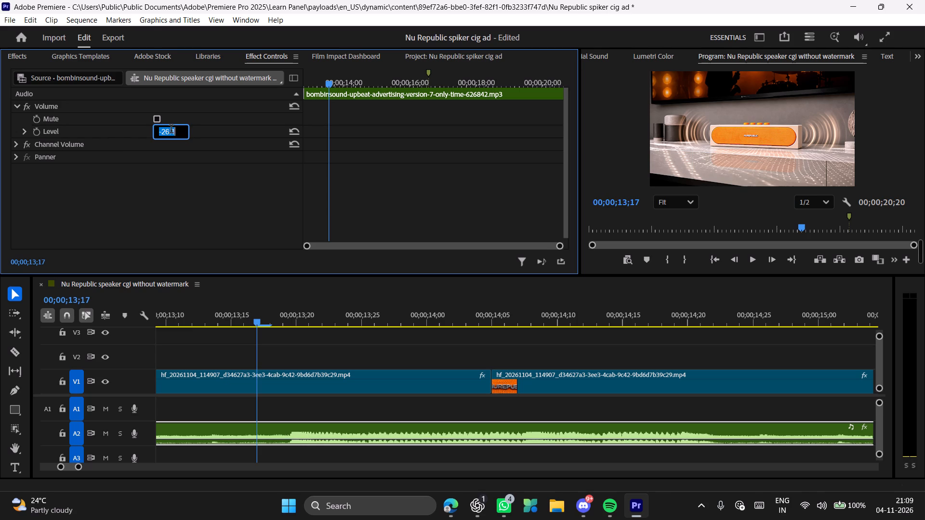
type("-20")
key("Return")
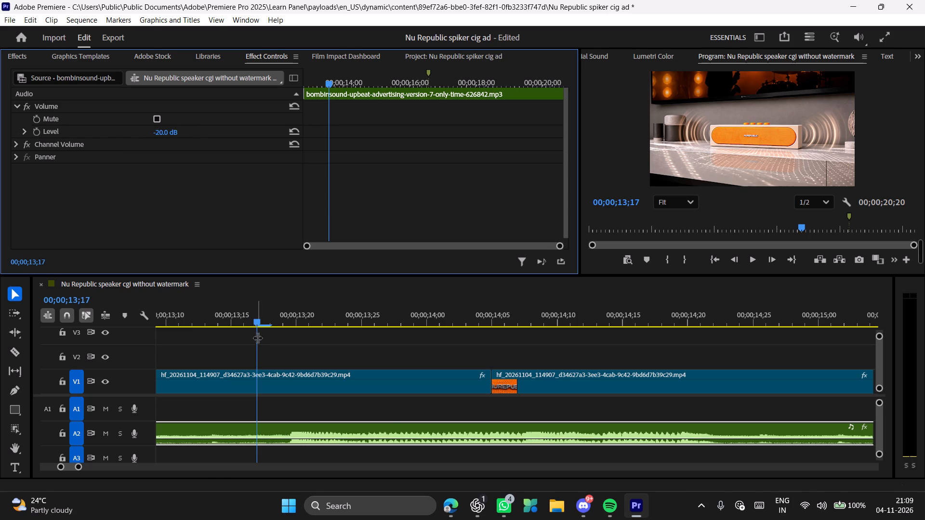
left_click_drag(238, 313, 156, 324)
key("space")
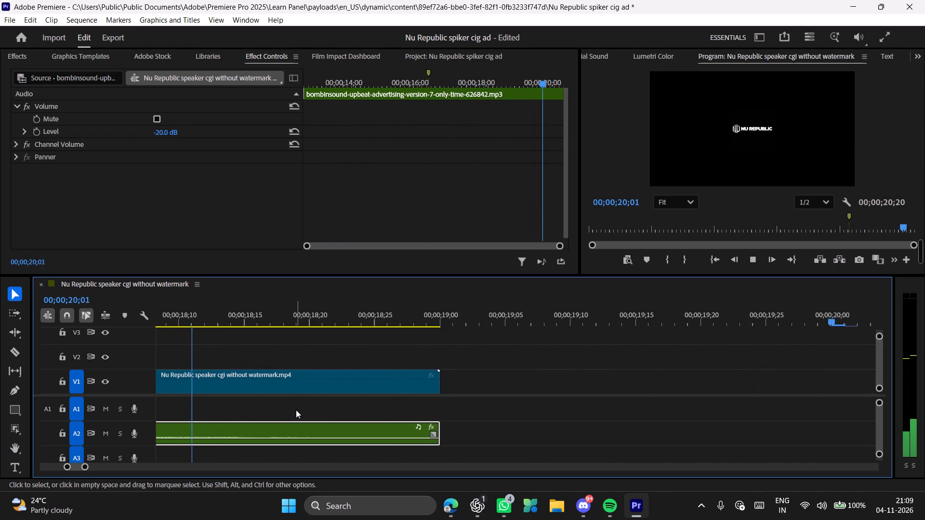
key("space")
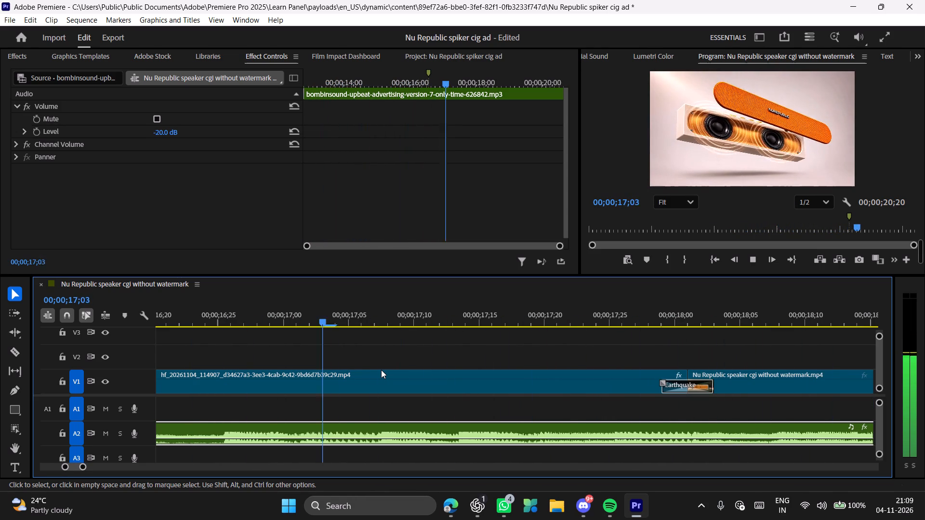
key("space")
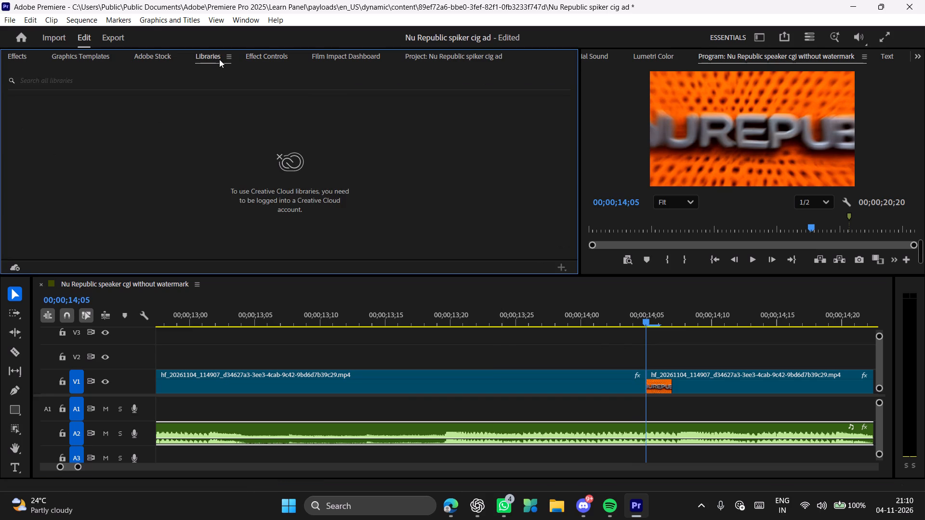
scroll(219, 59, "down", 3)
scroll(219, 59, "up", 1)
scroll(446, 254, "down", 1)
scroll(354, 130, "down", 3)
scroll(352, 60, "down", 1)
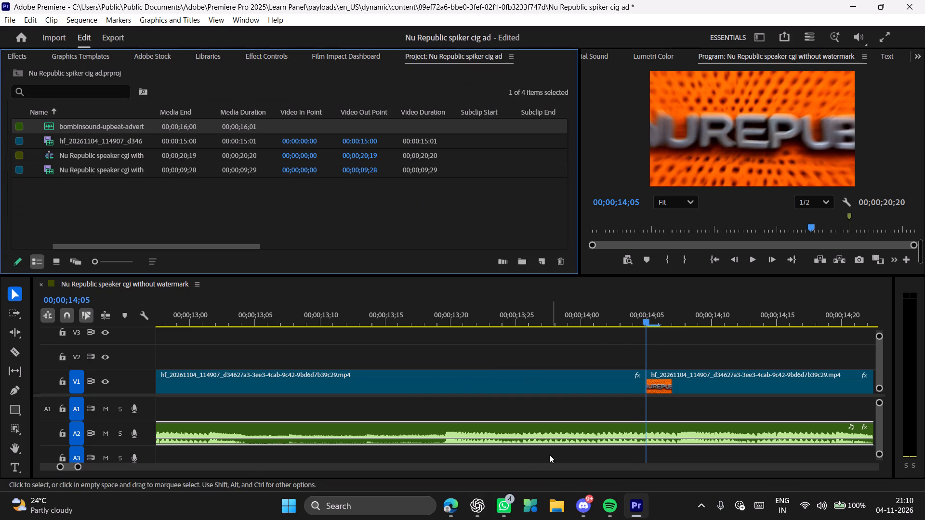
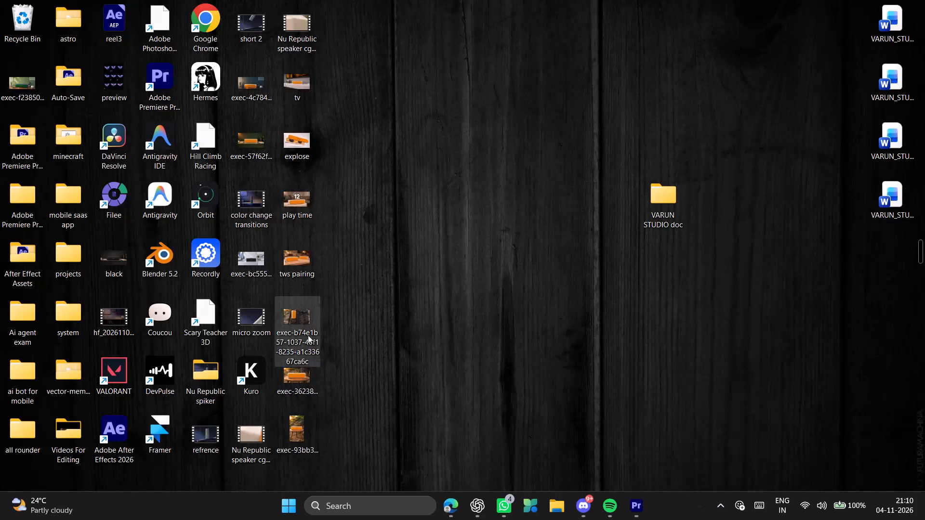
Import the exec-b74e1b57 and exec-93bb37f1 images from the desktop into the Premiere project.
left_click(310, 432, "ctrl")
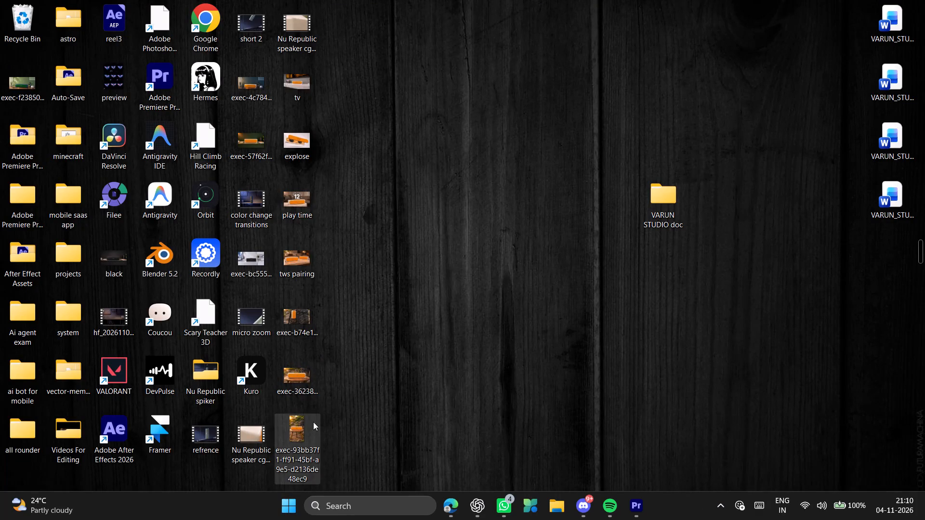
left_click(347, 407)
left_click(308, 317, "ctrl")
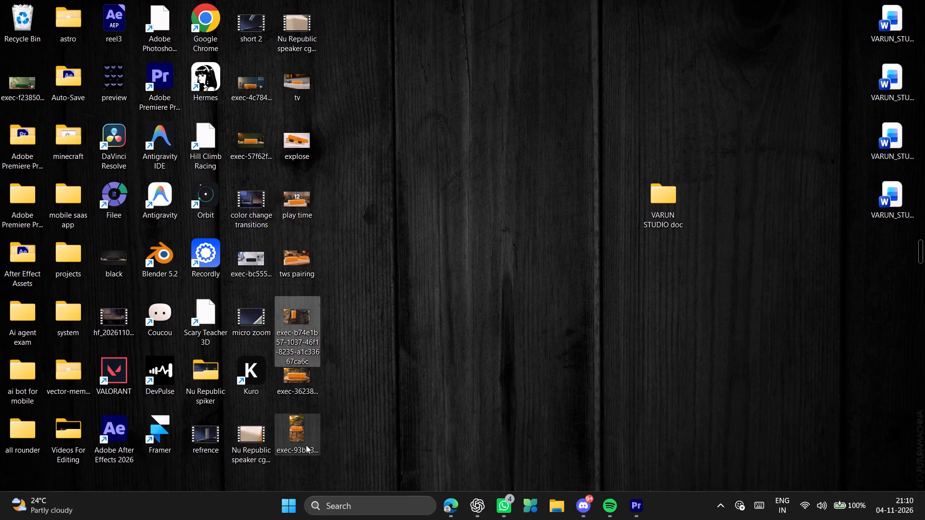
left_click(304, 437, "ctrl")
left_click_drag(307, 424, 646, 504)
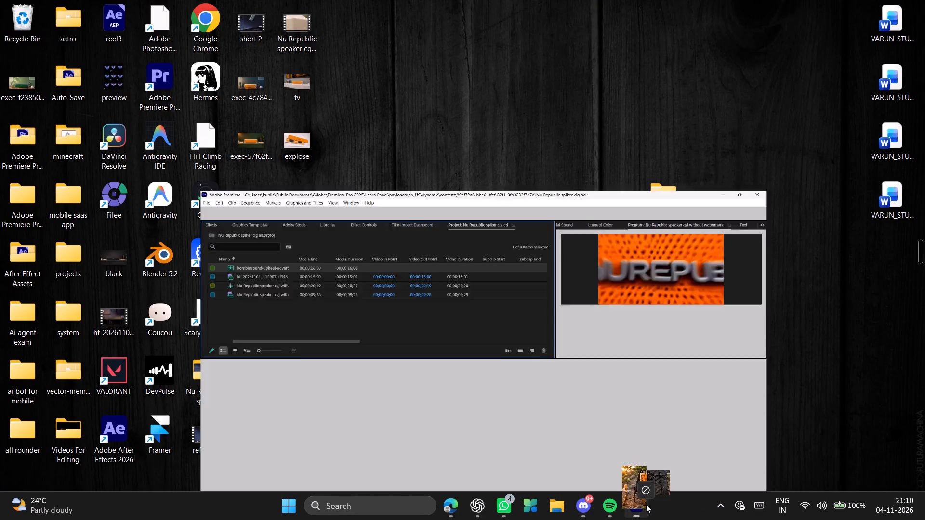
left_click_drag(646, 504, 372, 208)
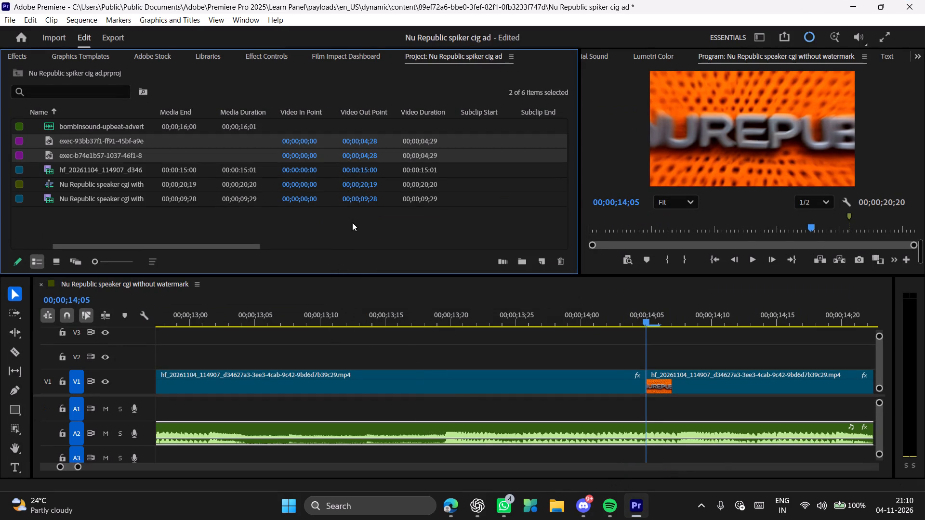
Preview the imported exec-93bb37f1 image in the source monitor.
left_click(135, 148)
left_click(49, 143)
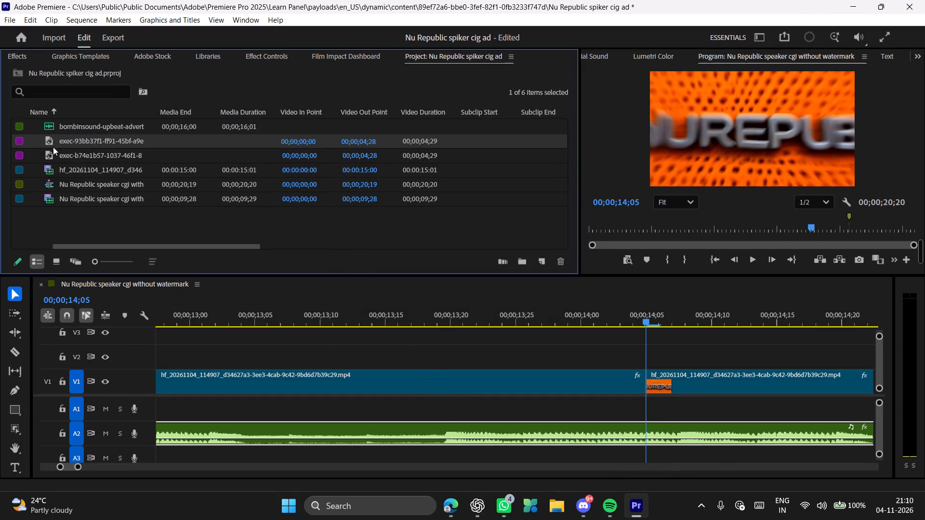
left_click(58, 166)
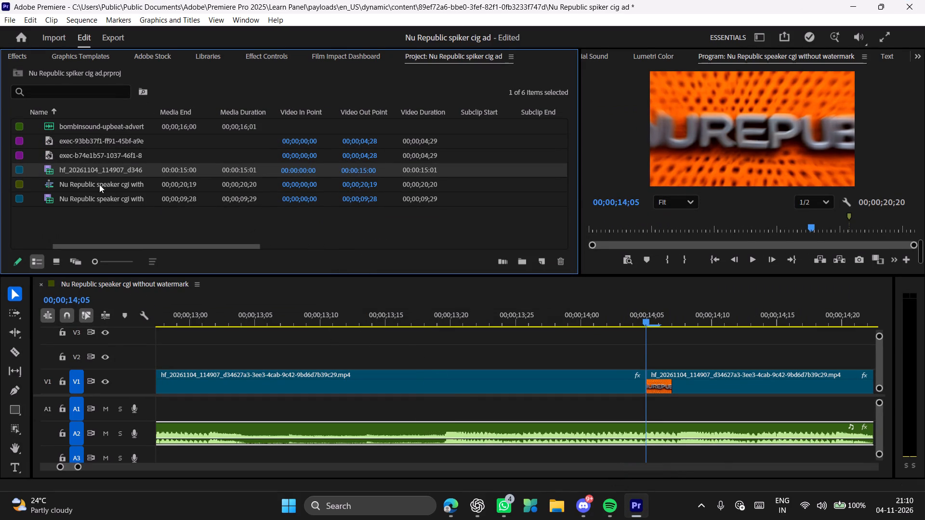
left_click(52, 140)
double_click(52, 140)
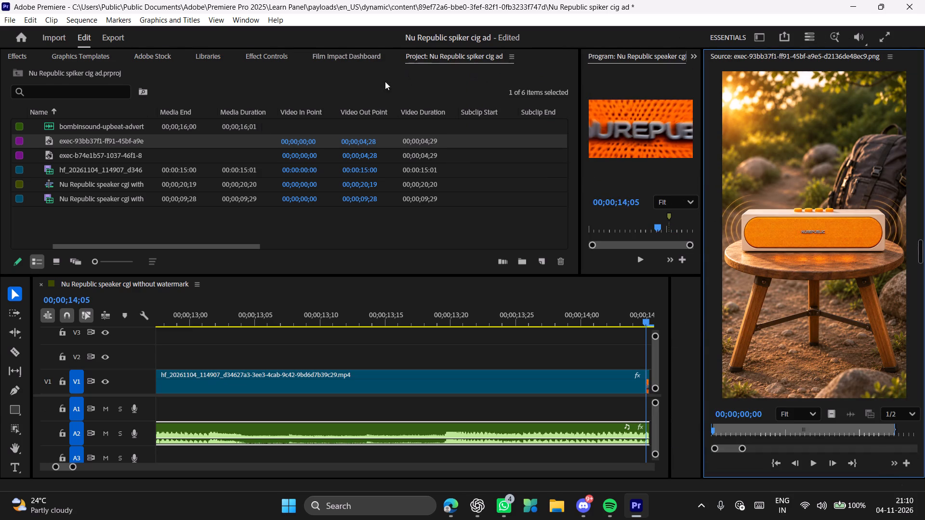
left_click(100, 157)
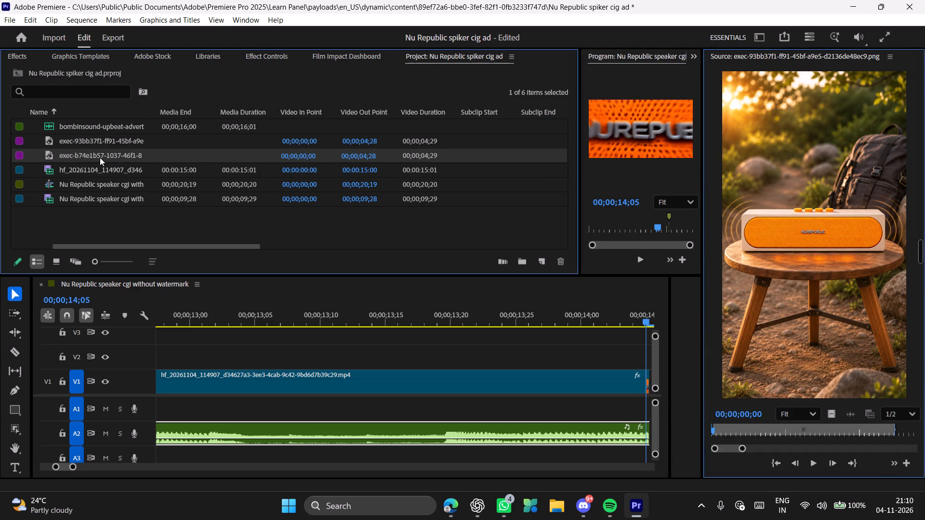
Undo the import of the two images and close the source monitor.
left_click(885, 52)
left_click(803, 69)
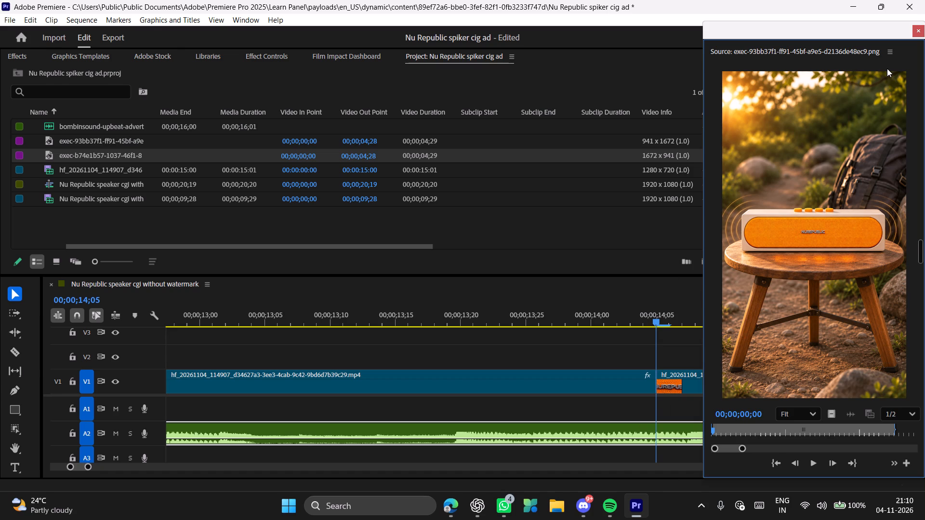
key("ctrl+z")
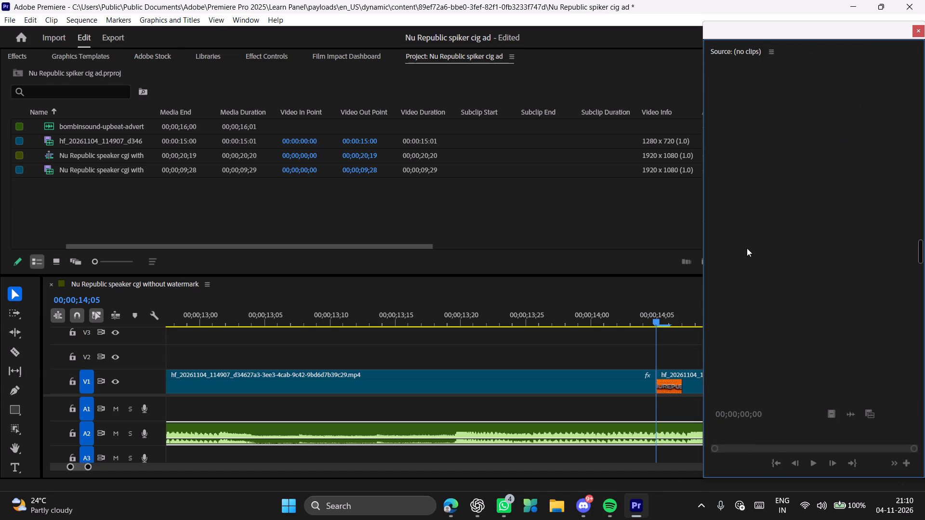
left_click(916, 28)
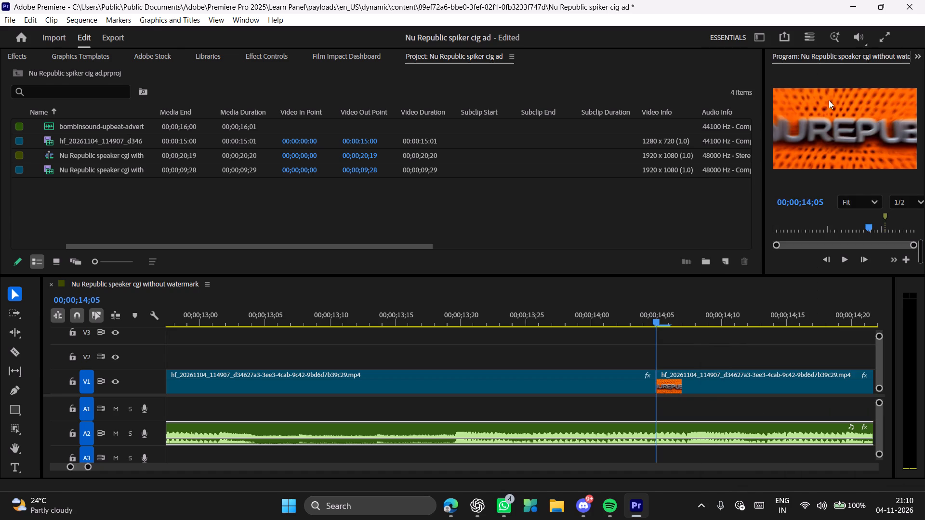
Narrow the project media list area to give the program monitor more width.
left_click_drag(763, 191, 714, 187)
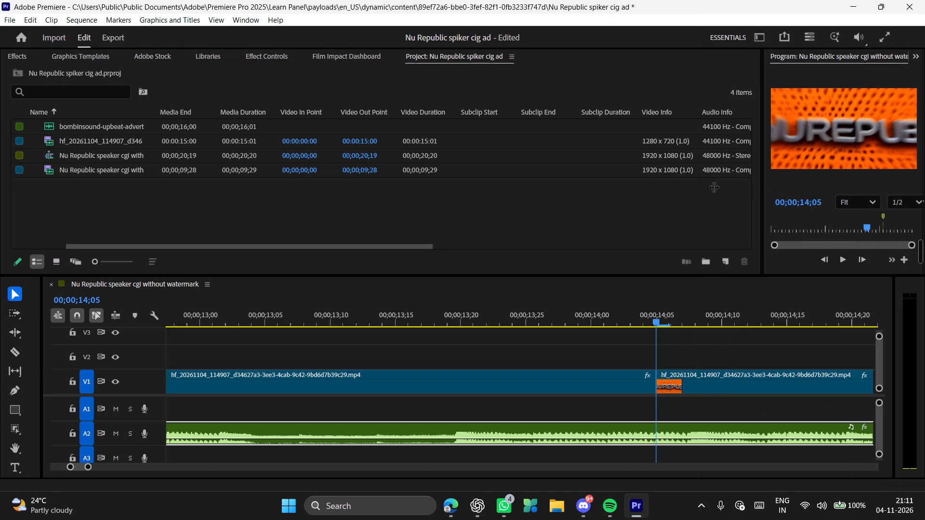
left_click_drag(714, 187, 390, 182)
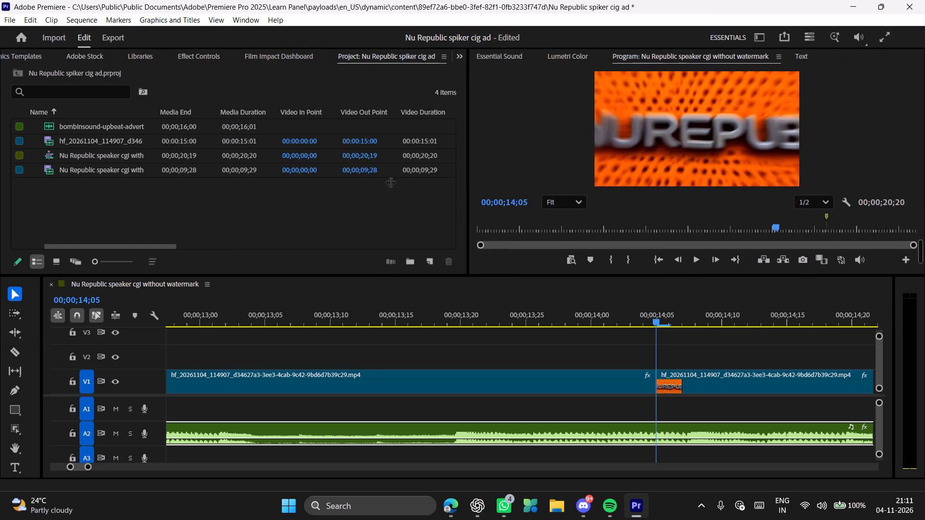
left_click_drag(390, 182, 376, 182)
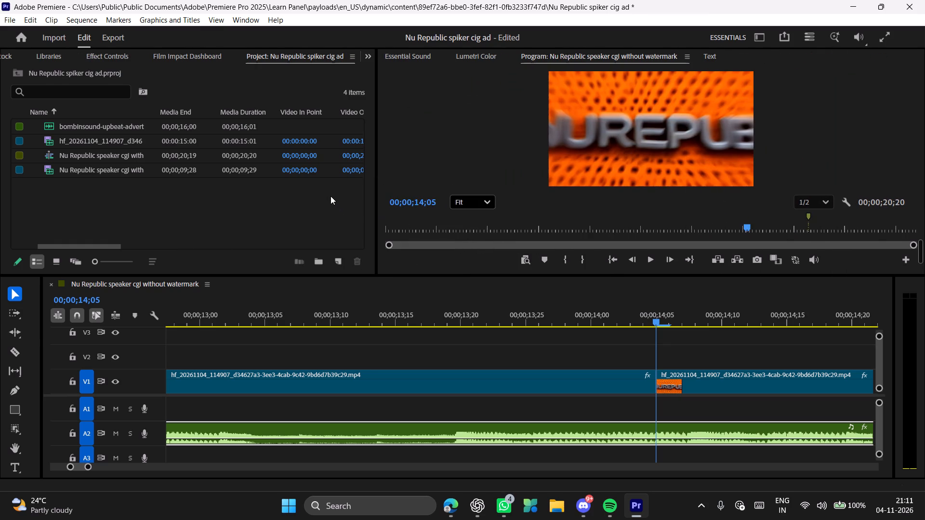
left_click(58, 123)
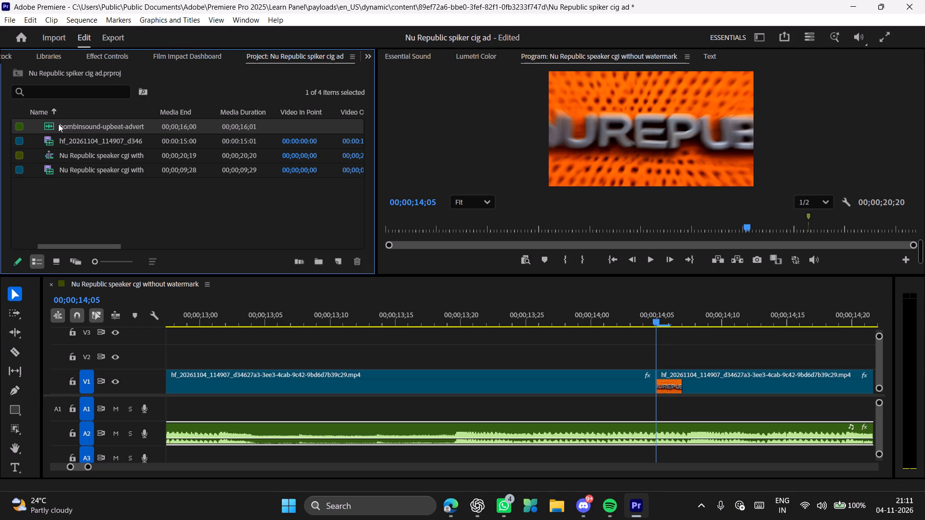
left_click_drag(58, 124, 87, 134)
Bring the exec-b74e1b57 and exec-93bb37f1 images from the desktop into the Premiere project again.
key("super+d")
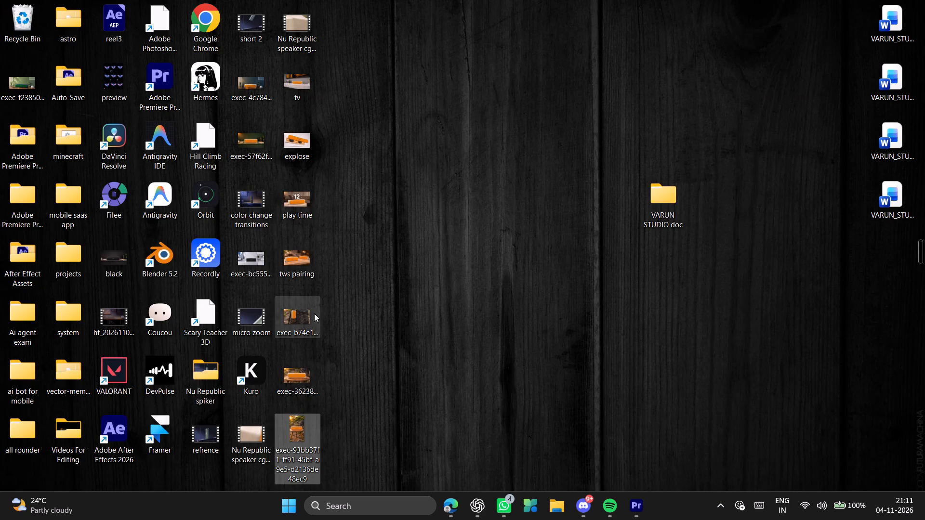
left_click_drag(307, 313, 188, 205)
key("alt+Tab")
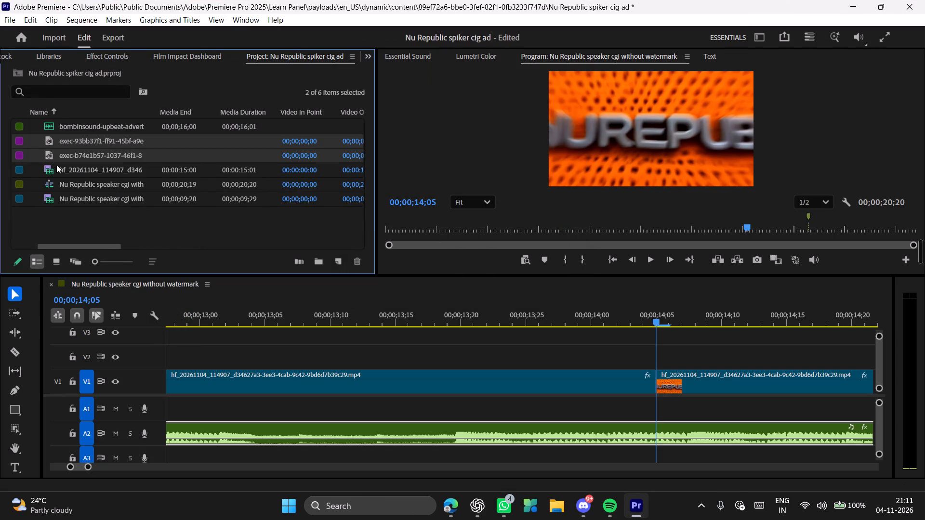
Place the exec-b74e1b57 image on track V2 starting at 00;00;14;05, above the cut on V1.
left_click(61, 153)
left_click_drag(44, 153, 642, 364)
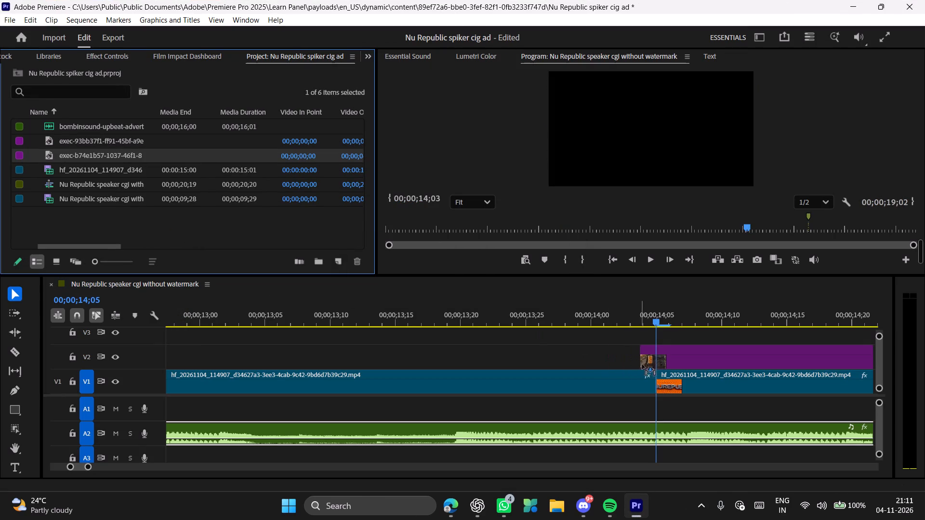
left_click_drag(642, 364, 656, 364)
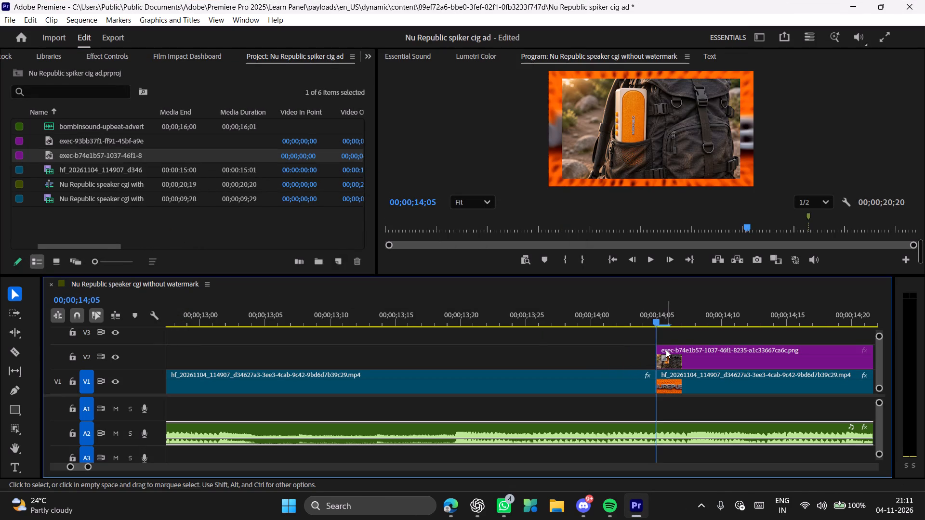
Play and scrub the sequence around the new backpack image, checking how it follows the preceding speaker shots.
key("space")
key("space")
scroll(643, 347, "down", 12)
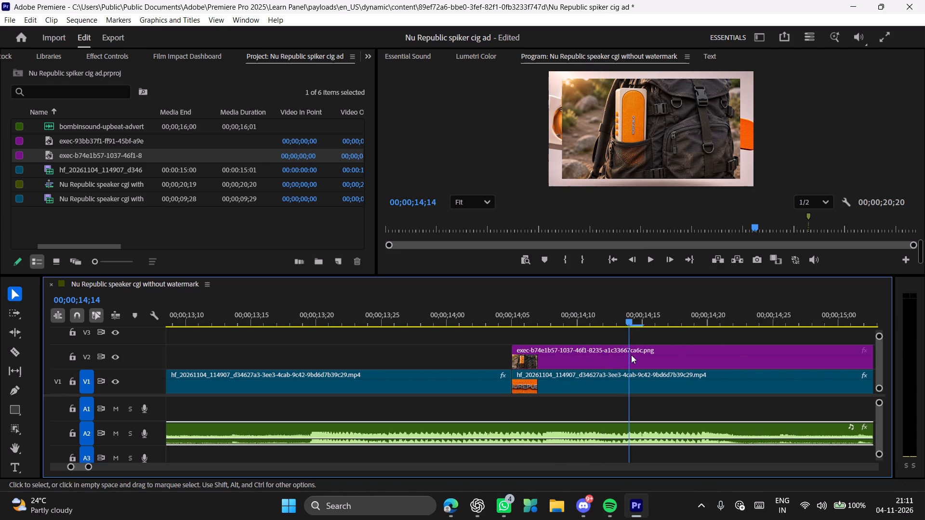
scroll(631, 355, "down", 20)
scroll(631, 355, "down", 20)
scroll(631, 355, "down", 4)
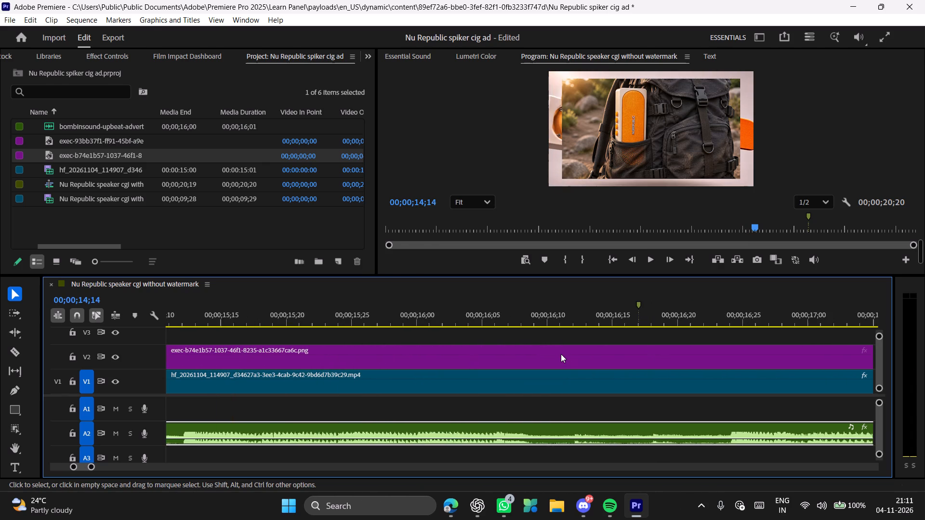
scroll(561, 354, "up", 20)
scroll(561, 354, "up", 5)
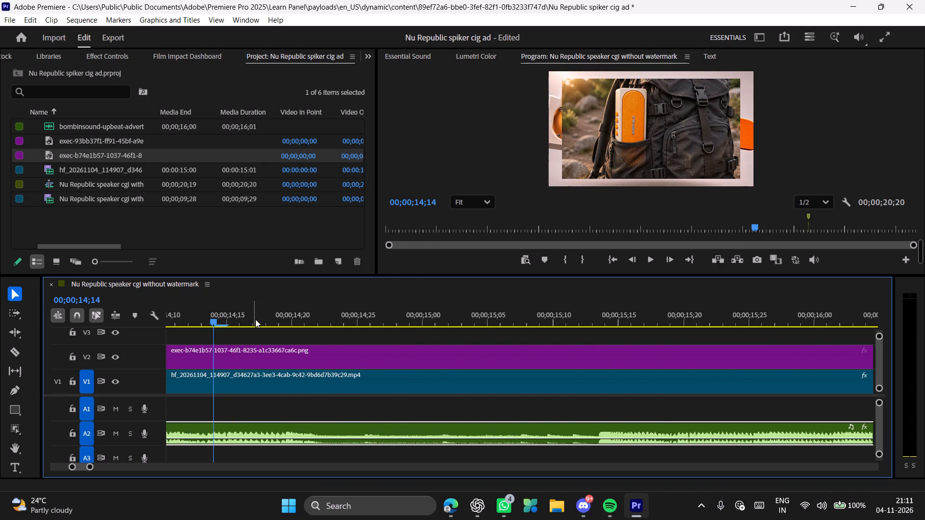
left_click_drag(255, 319, 53, 334)
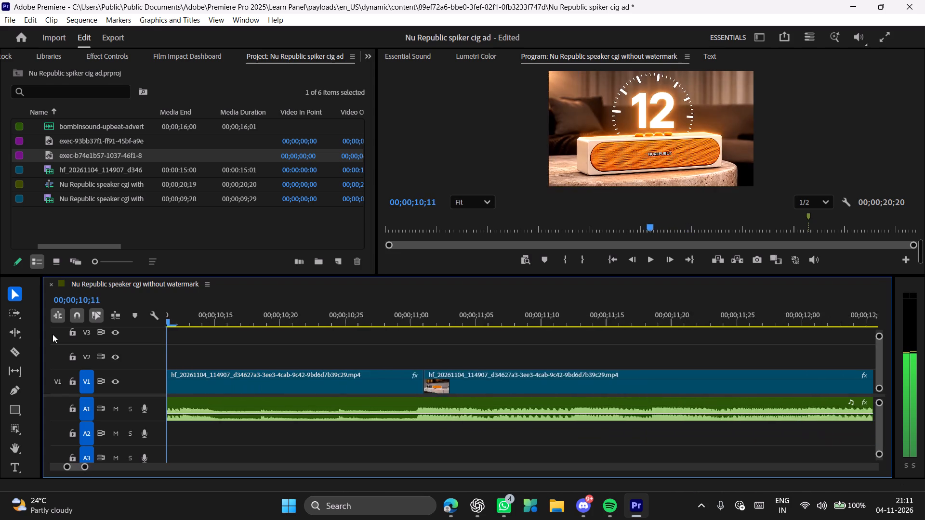
left_click_drag(53, 334, 198, 339)
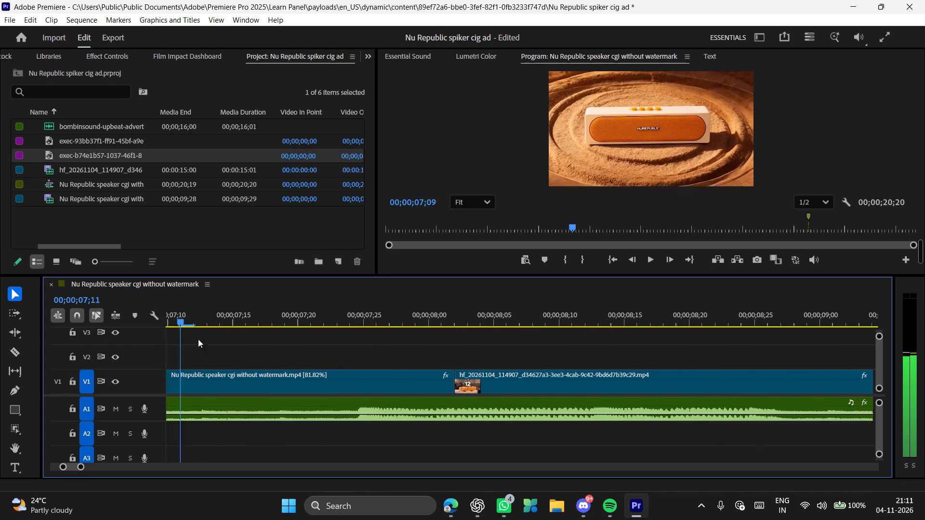
left_click_drag(198, 339, 924, 355)
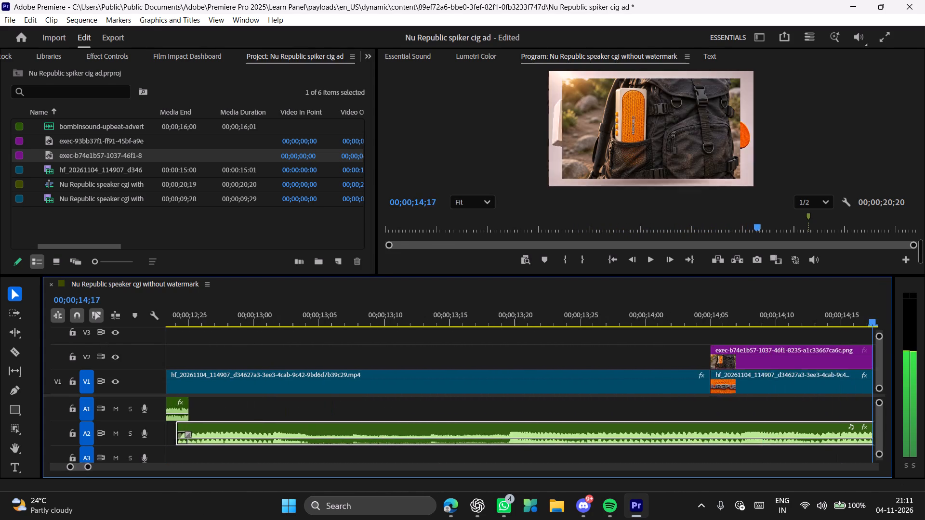
left_click_drag(924, 355, 897, 353)
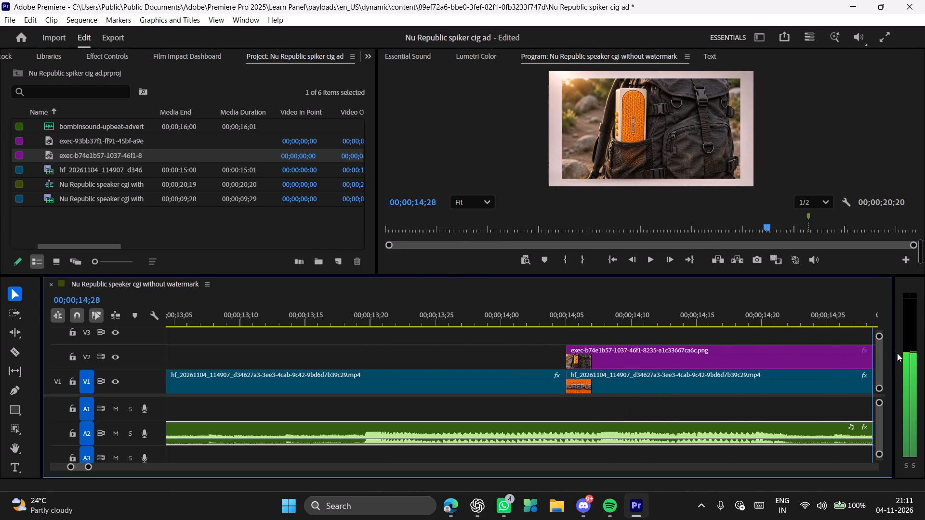
left_click_drag(897, 353, 580, 337)
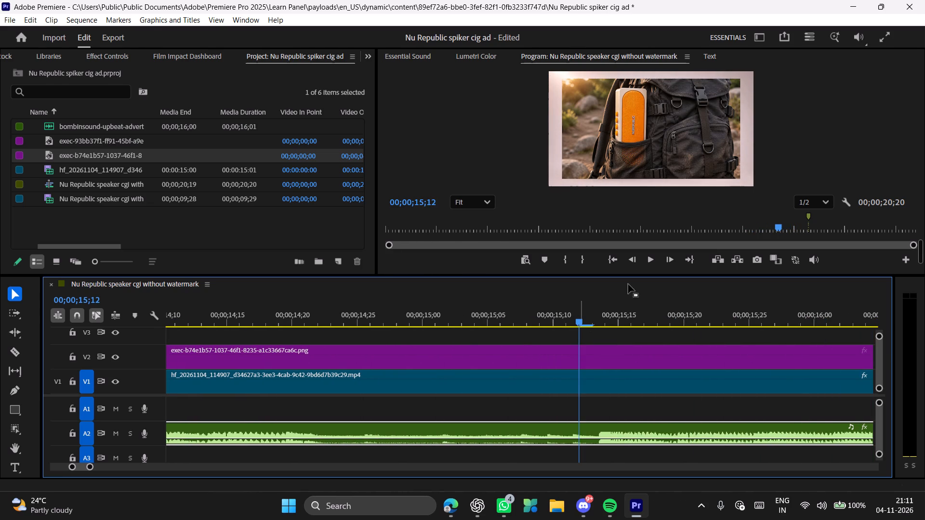
Apply Fit to frame to the exec-b74e1b57 image clip on track V2.
right_click(633, 134)
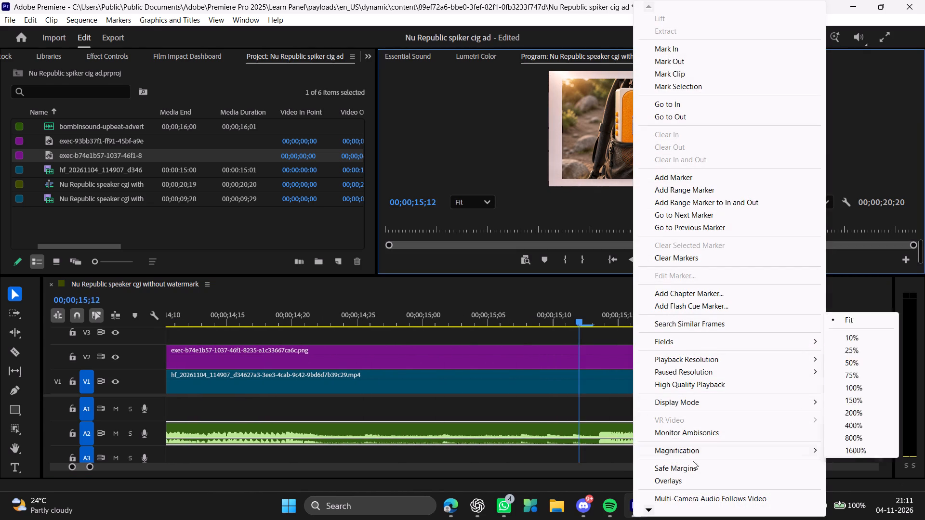
scroll(704, 436, "down", 2)
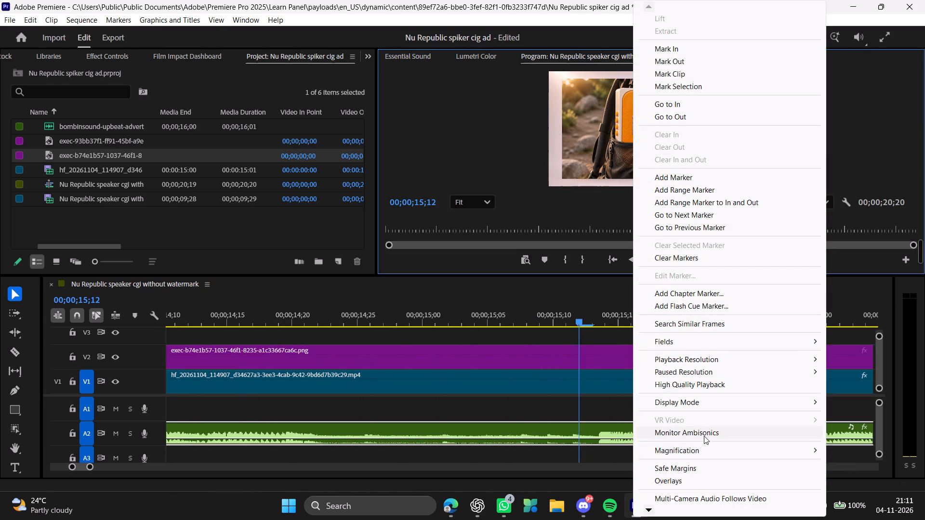
left_click(310, 360)
right_click(311, 360)
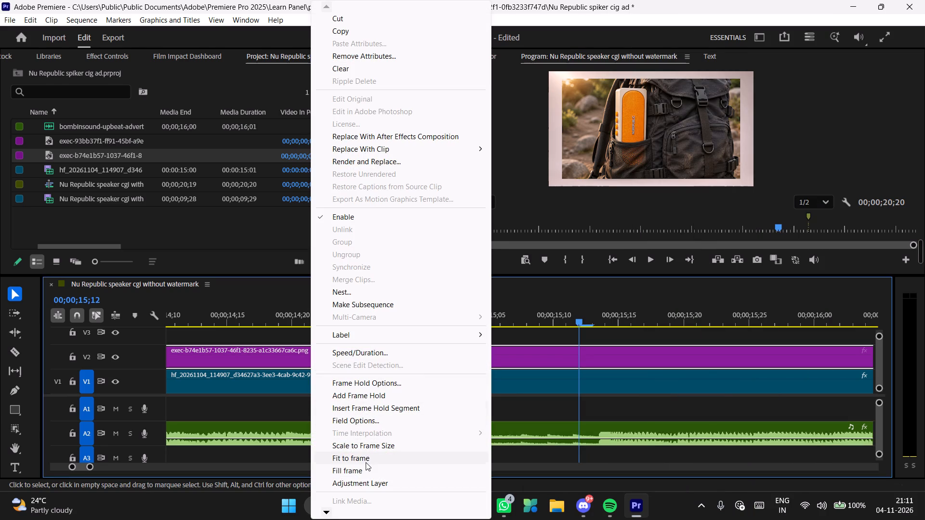
left_click(366, 462)
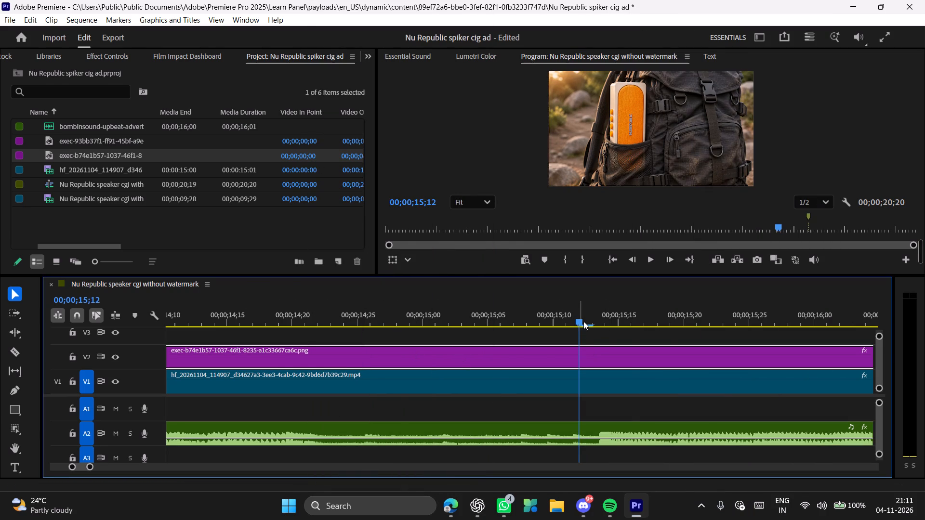
Split the exec-b74e1b57 image clip on track V2 at 00;00;15;07.
left_click_drag(583, 321, 445, 317)
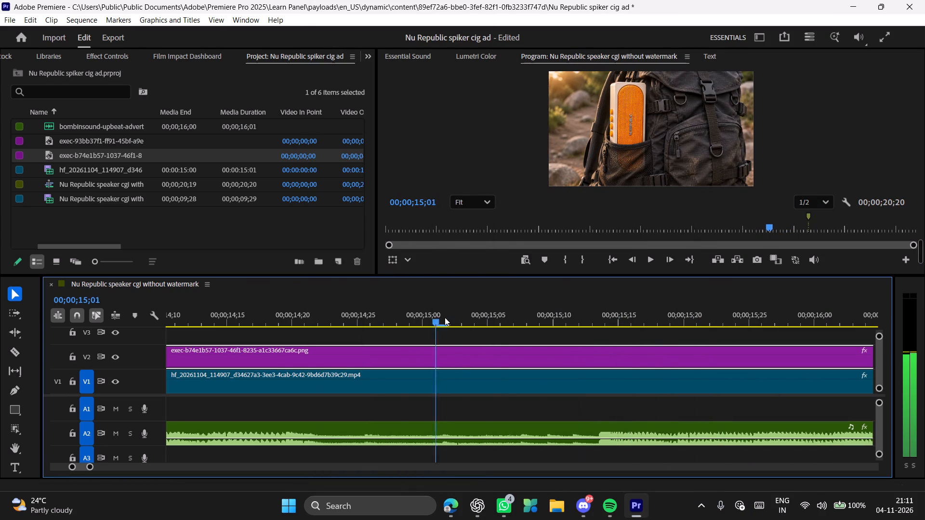
left_click_drag(445, 317, 518, 323)
key("c")
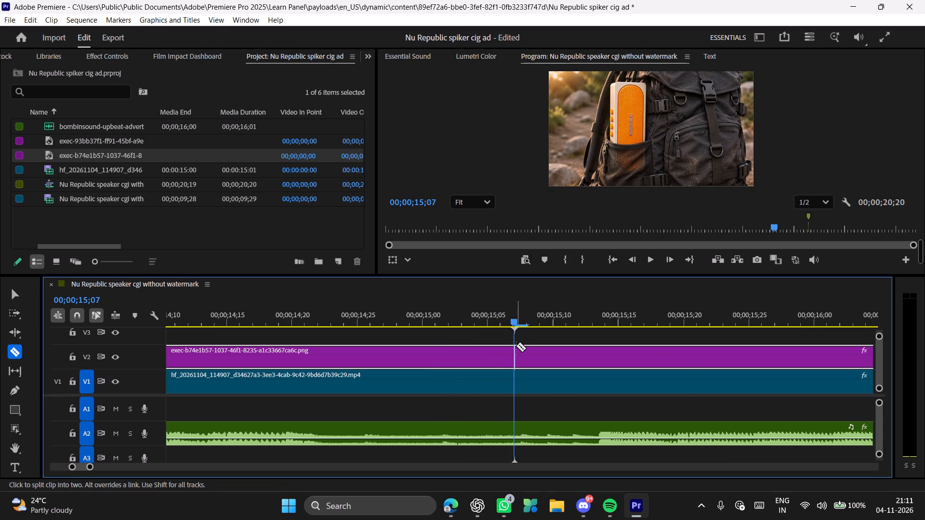
left_click(515, 354)
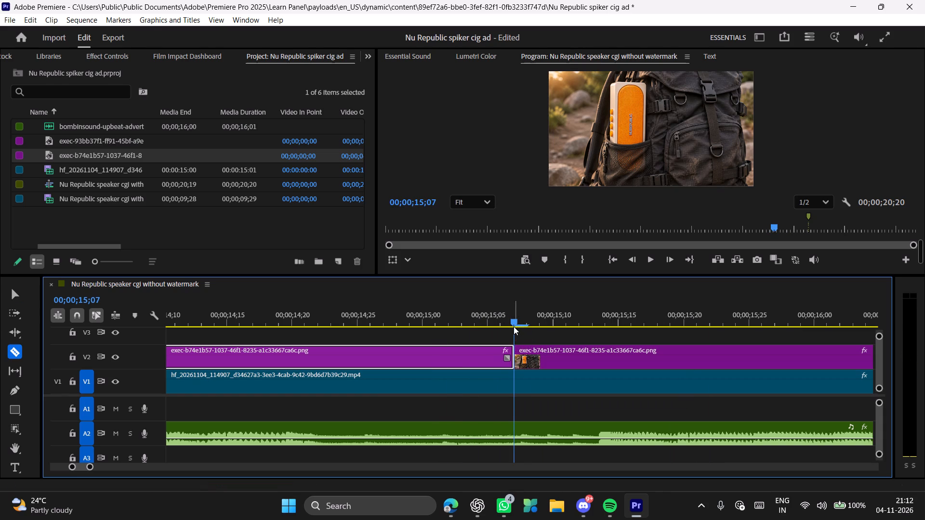
Place the exec-93bb37f1 stool image on track V3 starting at 00;00;15;07, above the split on V2.
key("v")
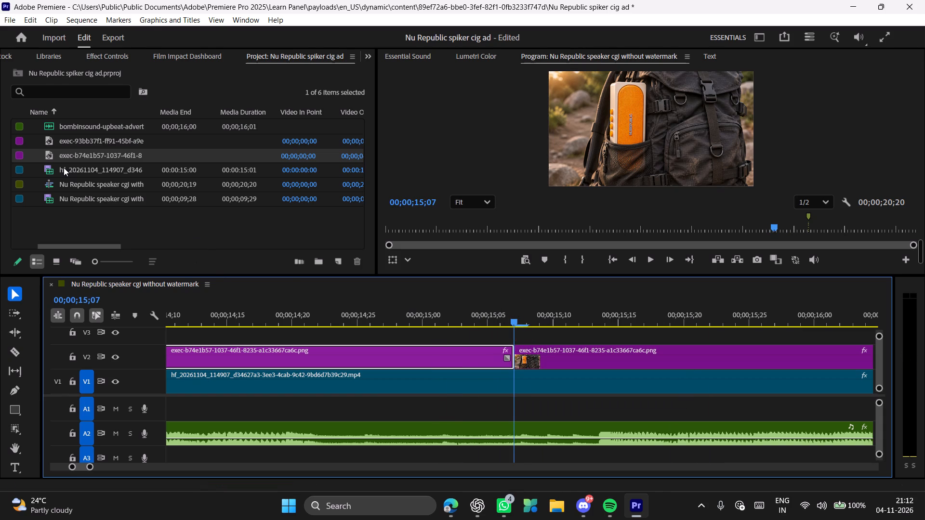
left_click_drag(48, 140, 447, 334)
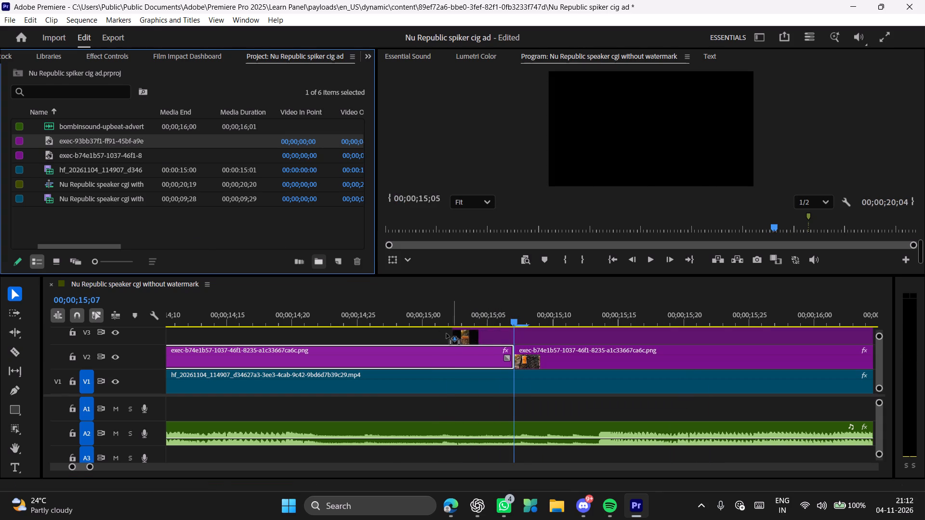
left_click_drag(447, 334, 434, 333)
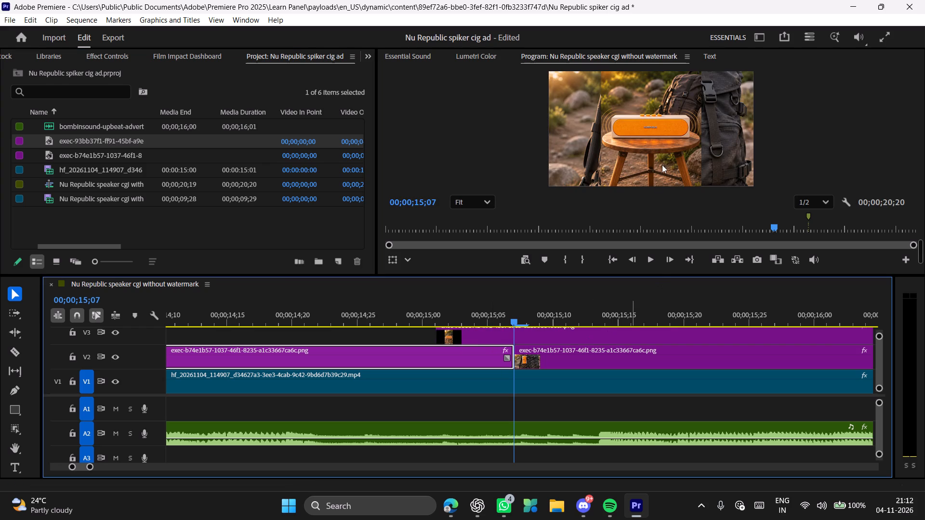
left_click_drag(661, 157, 619, 156)
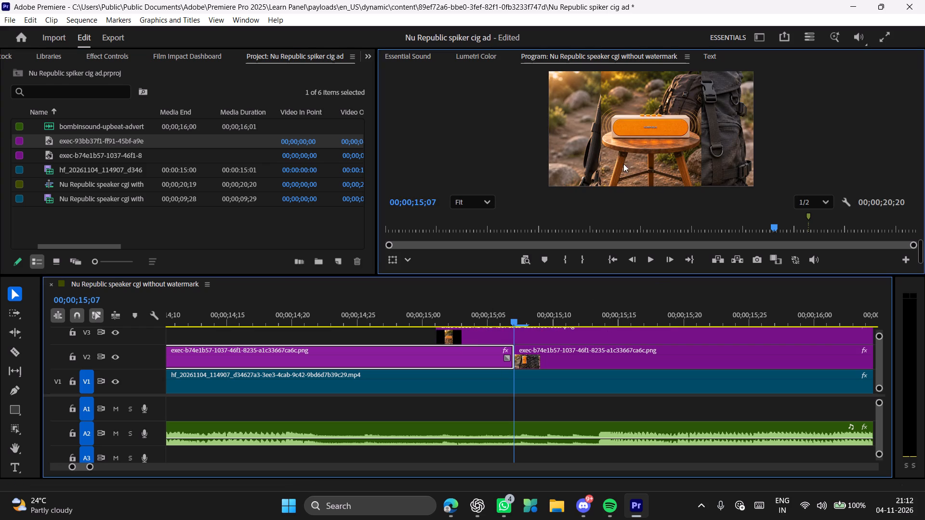
left_click_drag(529, 335, 594, 337)
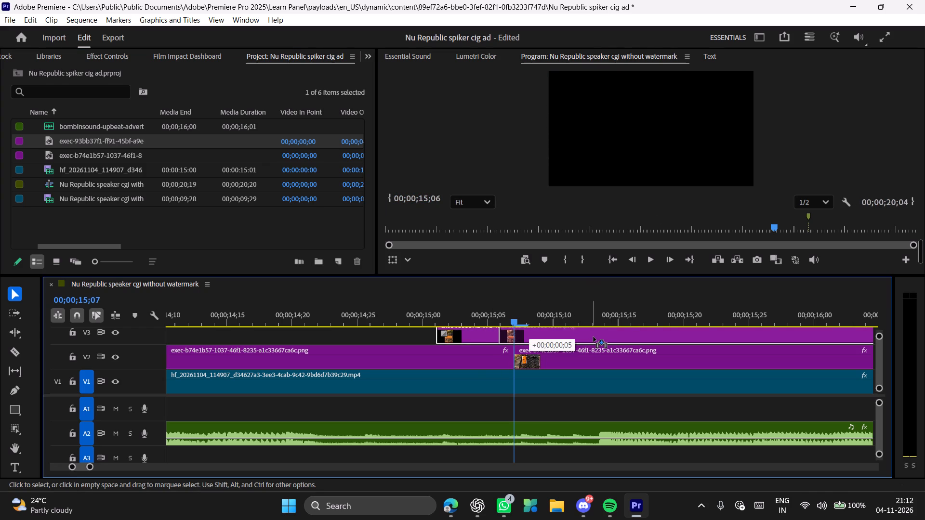
left_click_drag(594, 337, 608, 337)
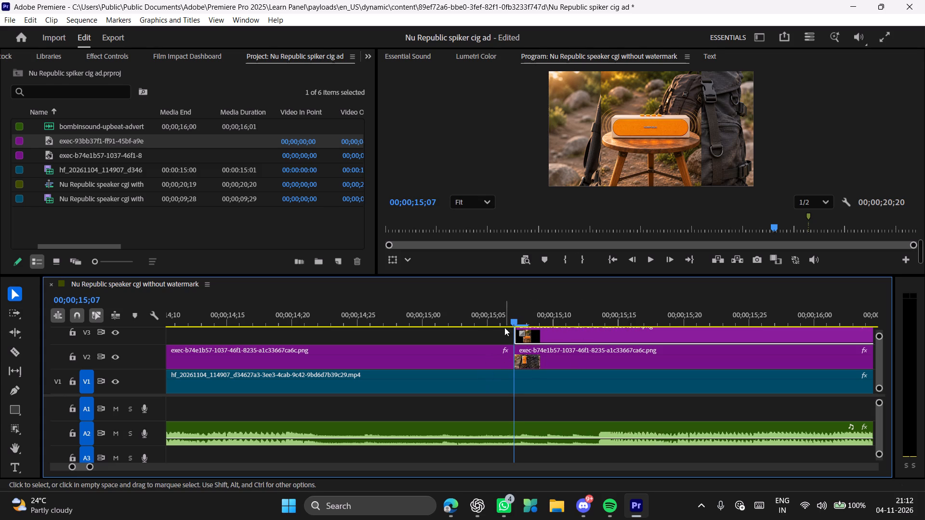
Move the exec-93bb37f1 clip on V3 out of frame with Position X at -472 and start Position keyframing at 00;00;15;07.
left_click_drag(511, 320, 582, 334)
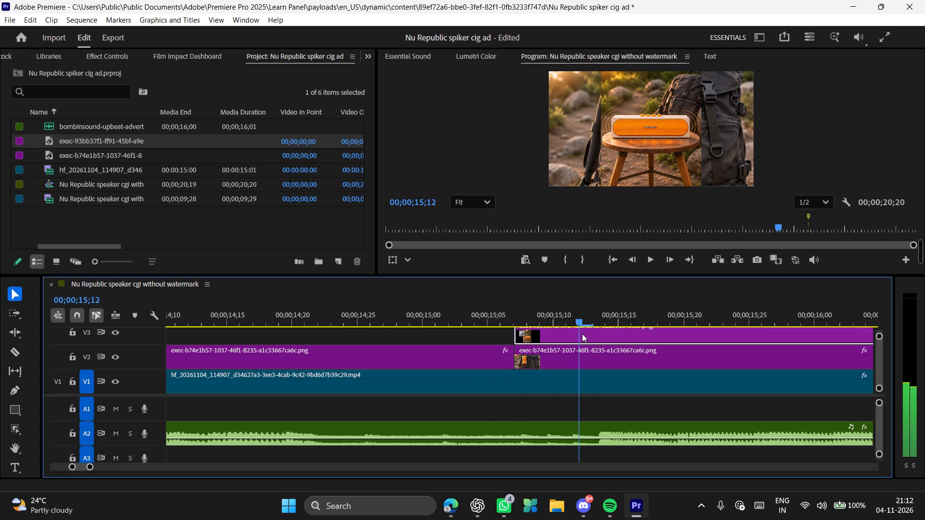
left_click_drag(582, 334, 493, 339)
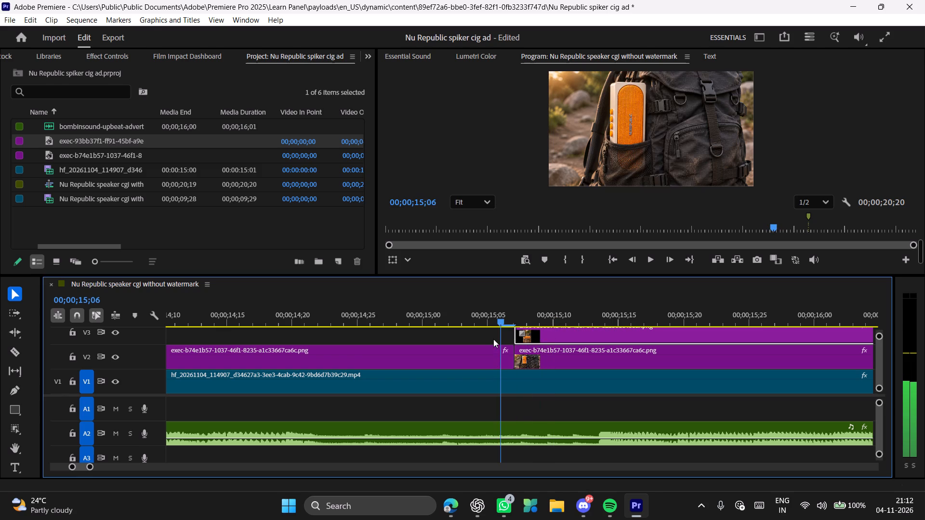
left_click_drag(493, 339, 489, 341)
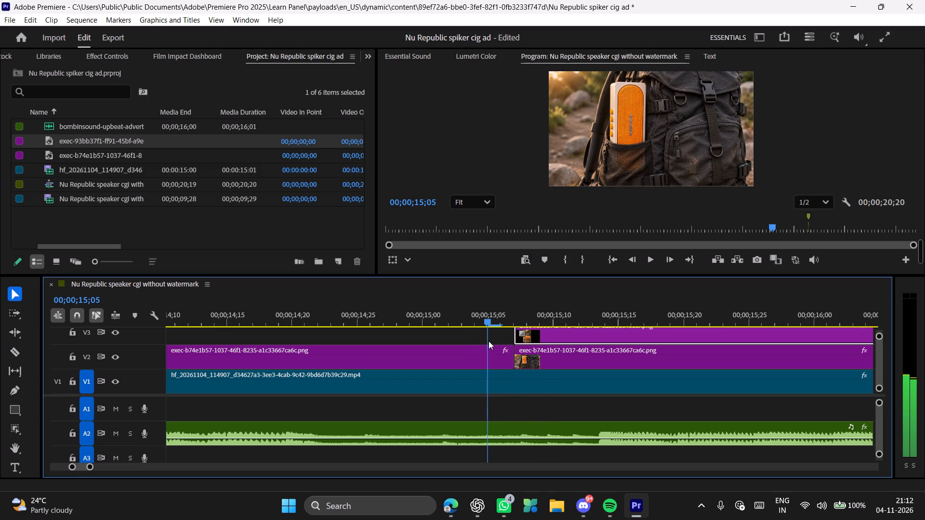
left_click_drag(489, 341, 516, 342)
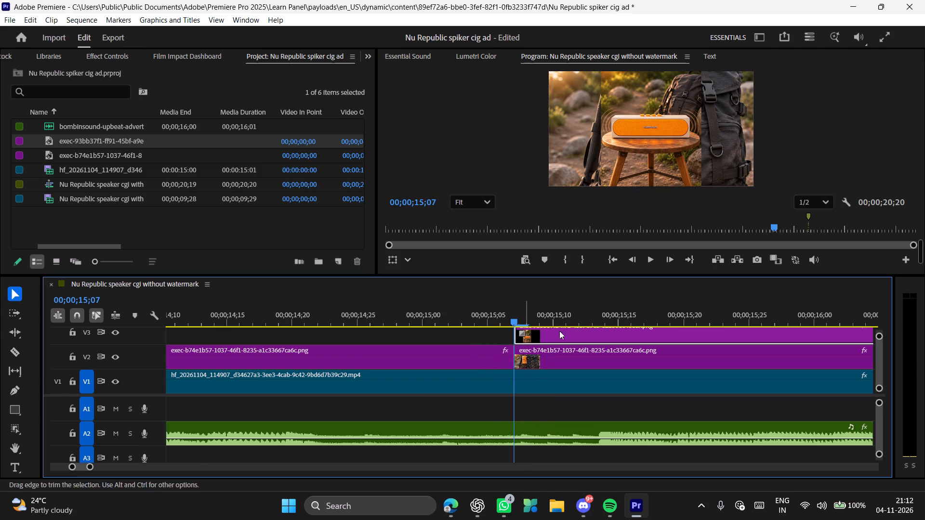
left_click(646, 141)
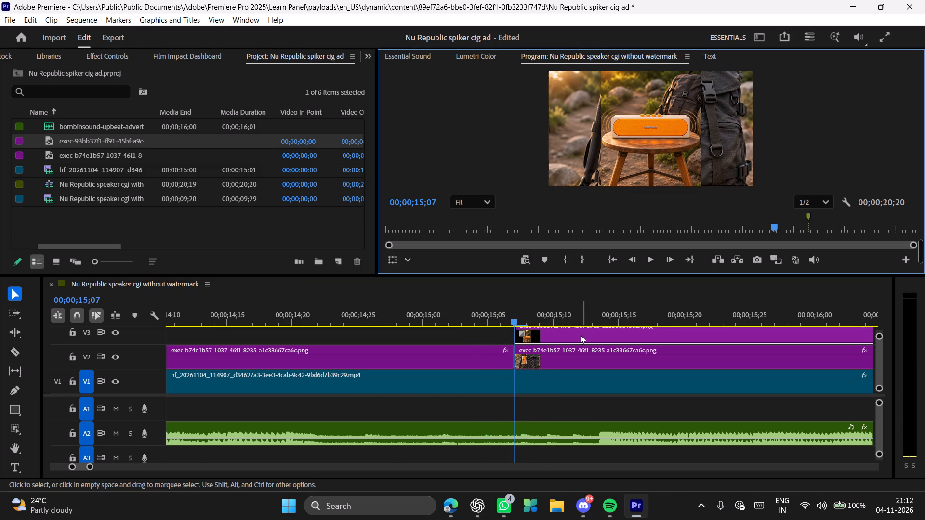
left_click(584, 335)
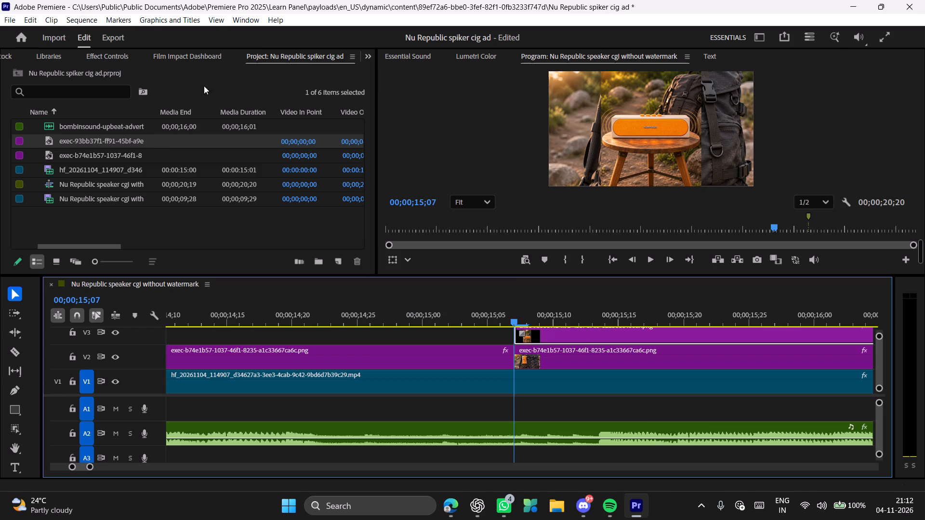
left_click(115, 54)
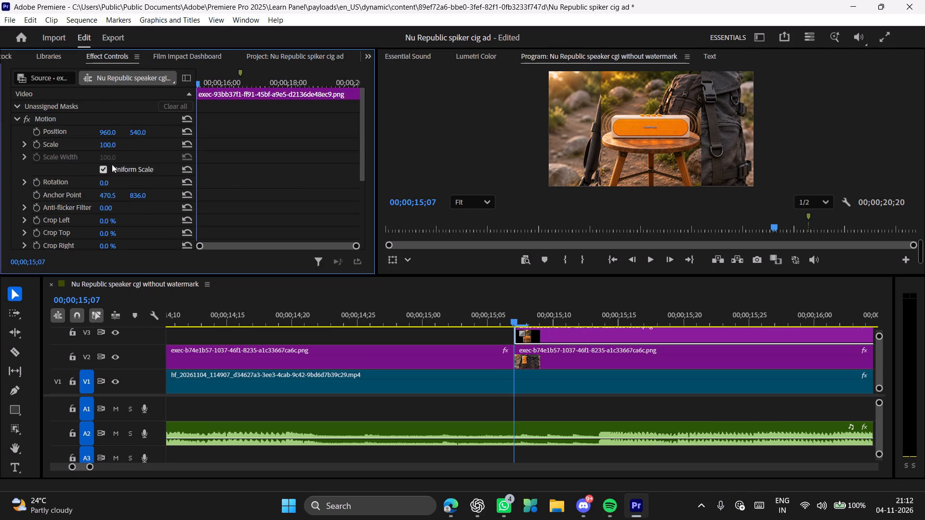
left_click_drag(138, 130, 191, 132)
key("ctrl+z")
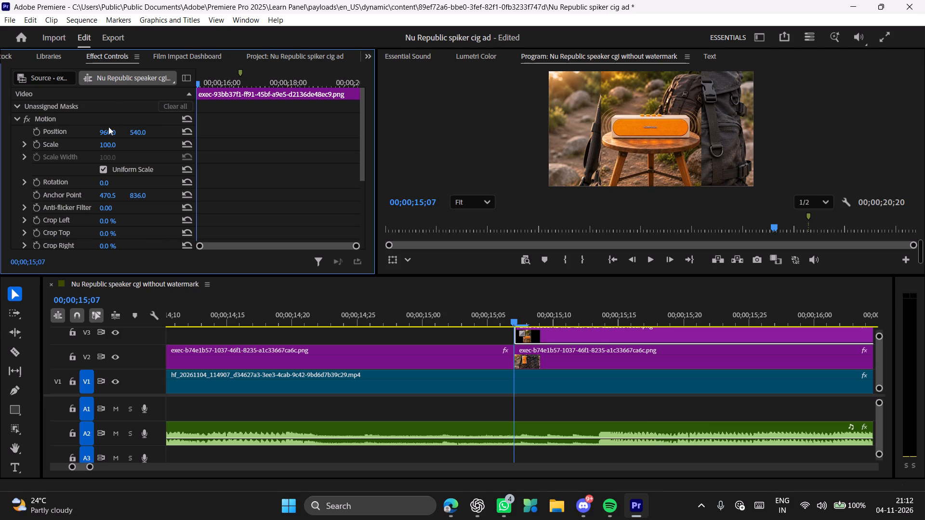
left_click_drag(105, 128, 55, 128)
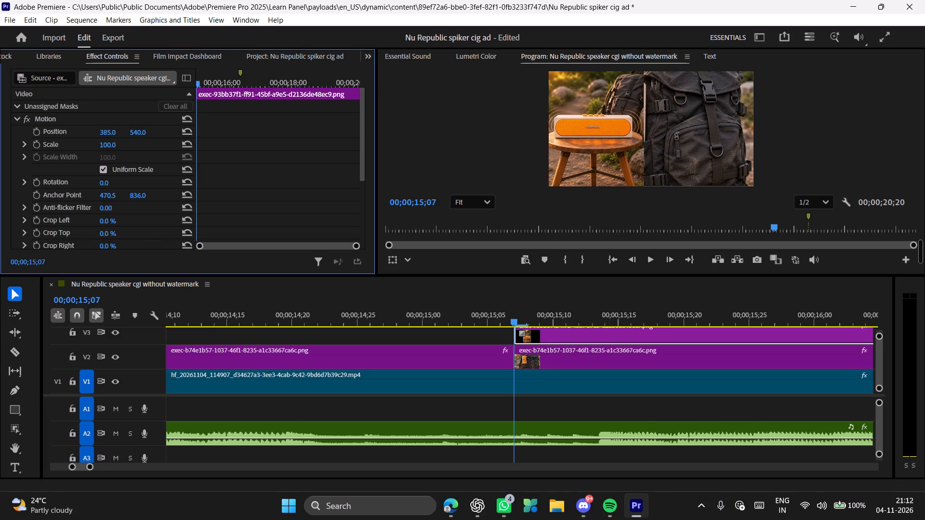
left_click_drag(55, 128, 85, 141)
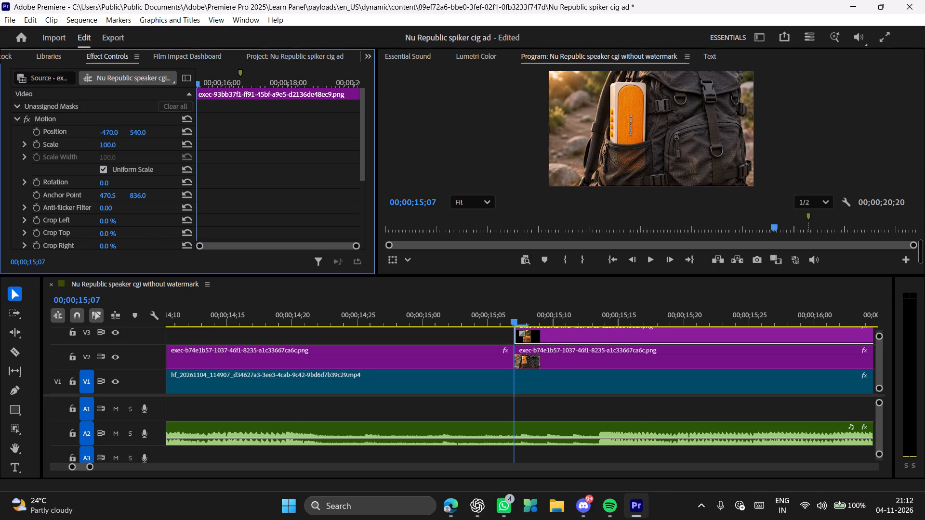
left_click_drag(85, 141, 82, 143)
left_click(35, 132)
Start Position keyframing on the second exec-b74e1b57 clip on V2 at 00;00;15;07.
left_click(592, 361)
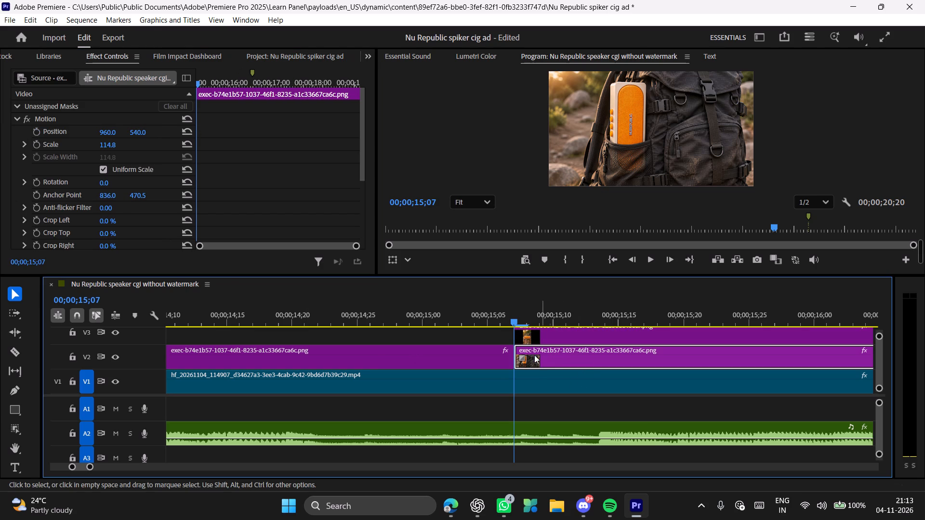
left_click(38, 133)
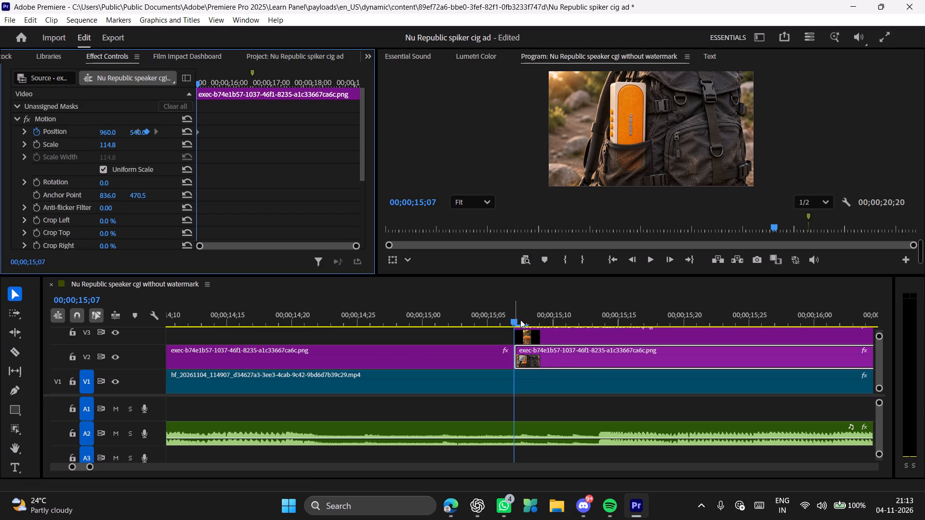
Keyframe the second exec-b74e1b57 clip's Position X at 1720 at 00;00;15;15, sliding the backpack image aside.
left_click_drag(515, 317, 529, 317)
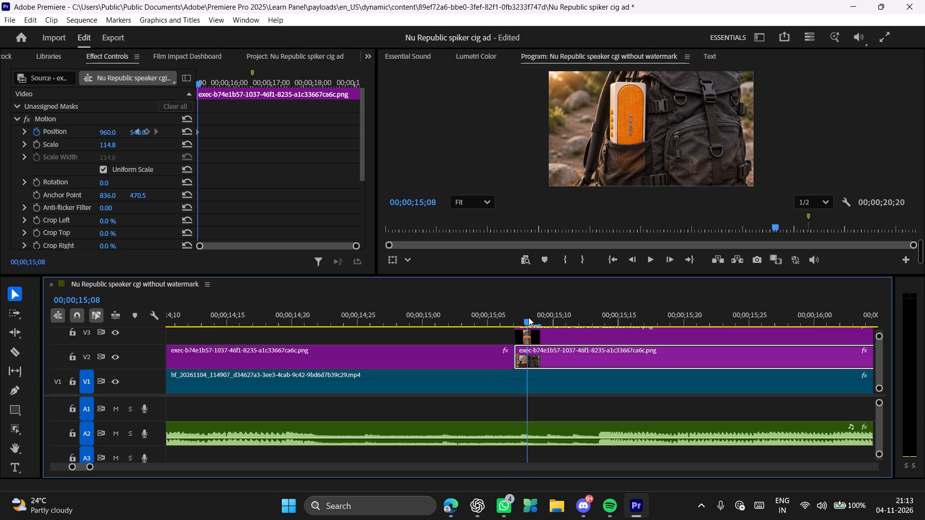
left_click_drag(529, 317, 545, 317)
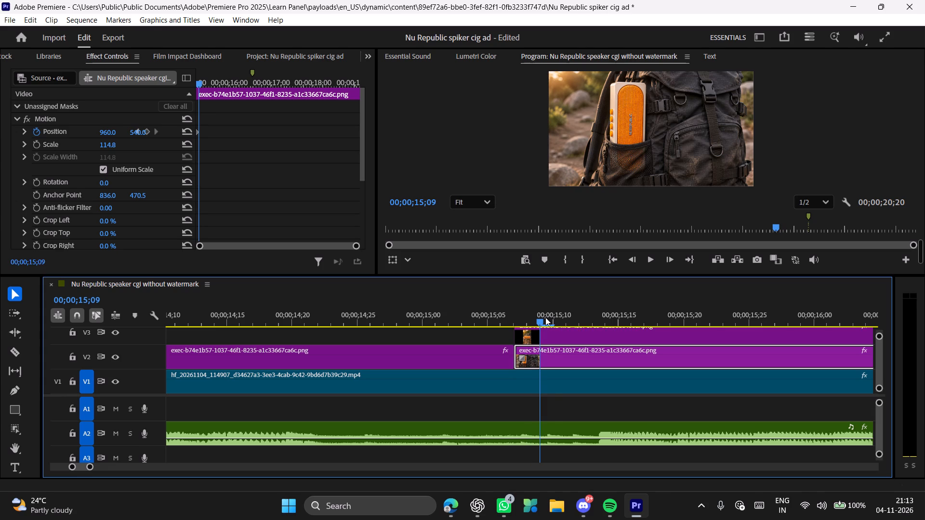
left_click_drag(545, 317, 596, 321)
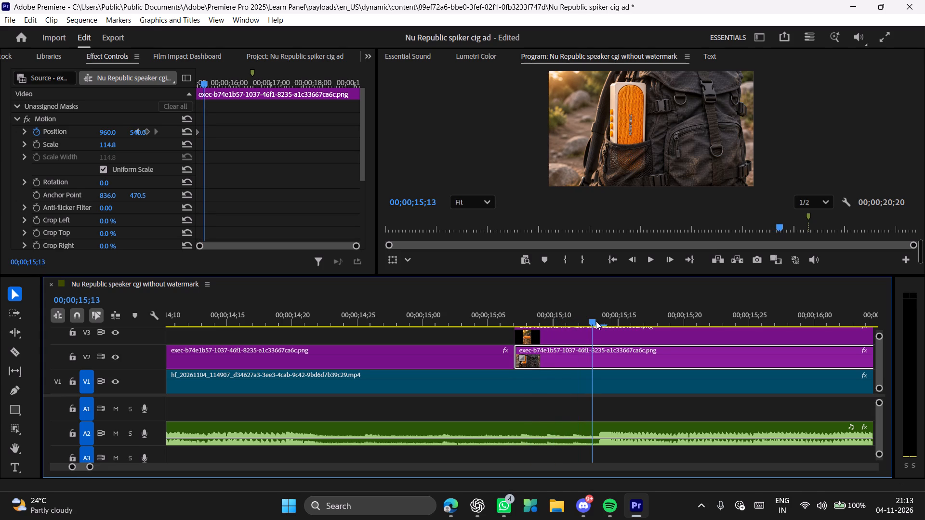
left_click_drag(596, 321, 621, 323)
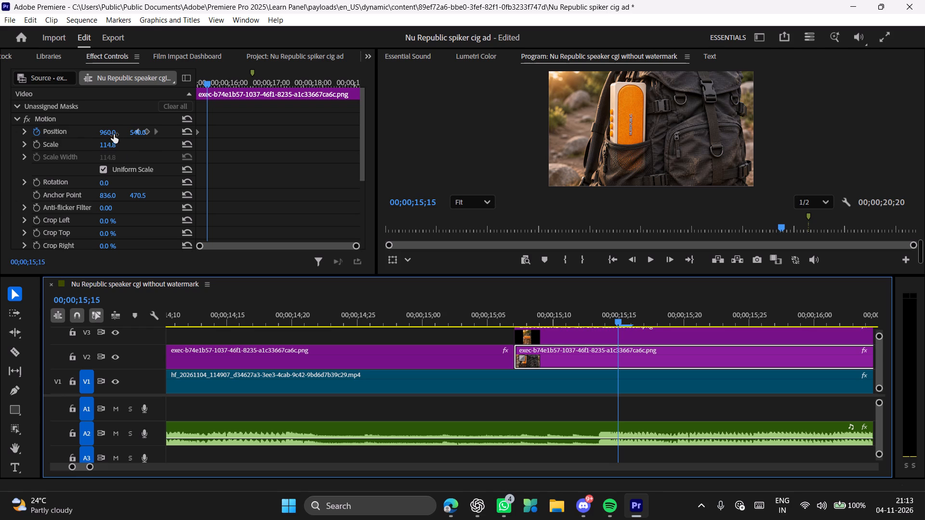
left_click_drag(104, 130, 188, 140)
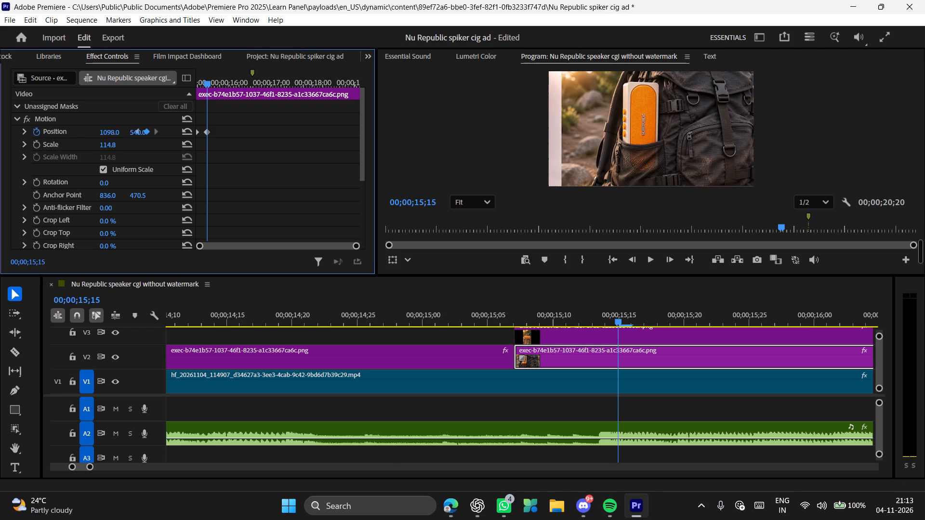
left_click_drag(188, 140, 324, 152)
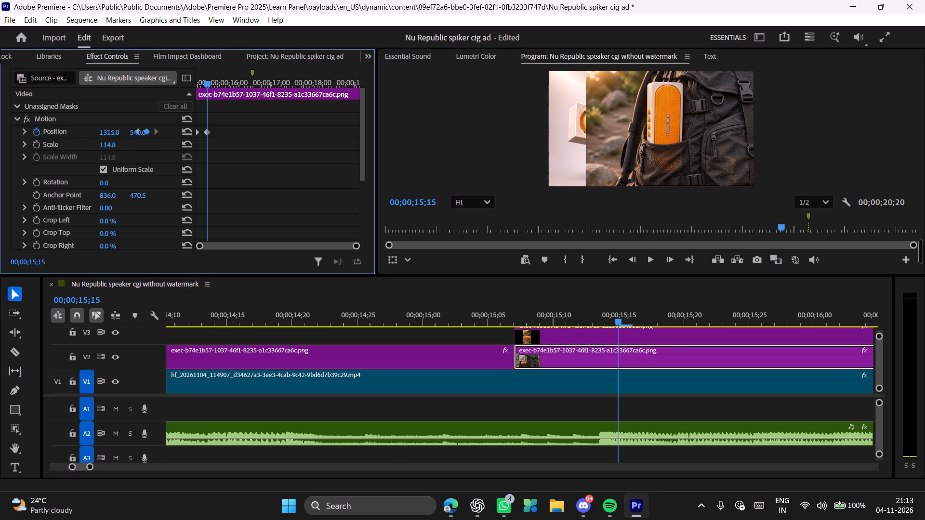
left_click_drag(324, 152, 425, 161)
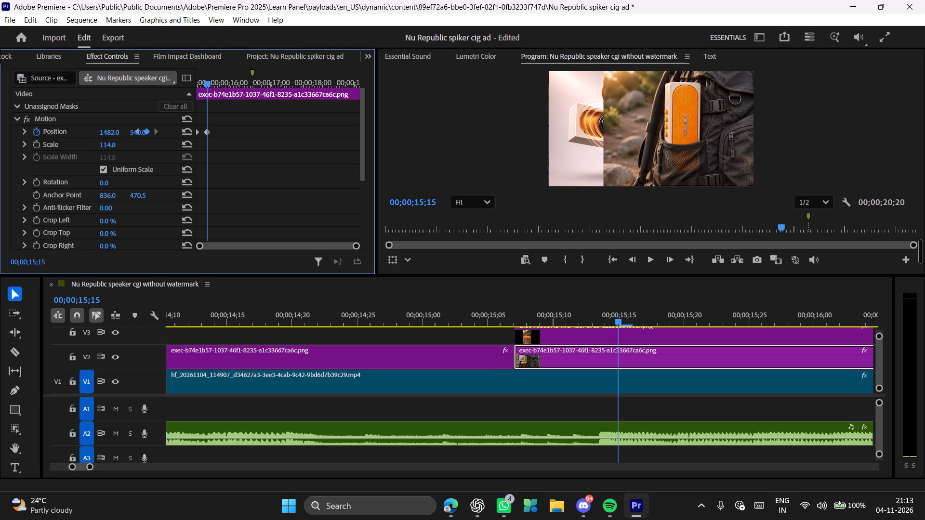
left_click_drag(425, 161, 527, 170)
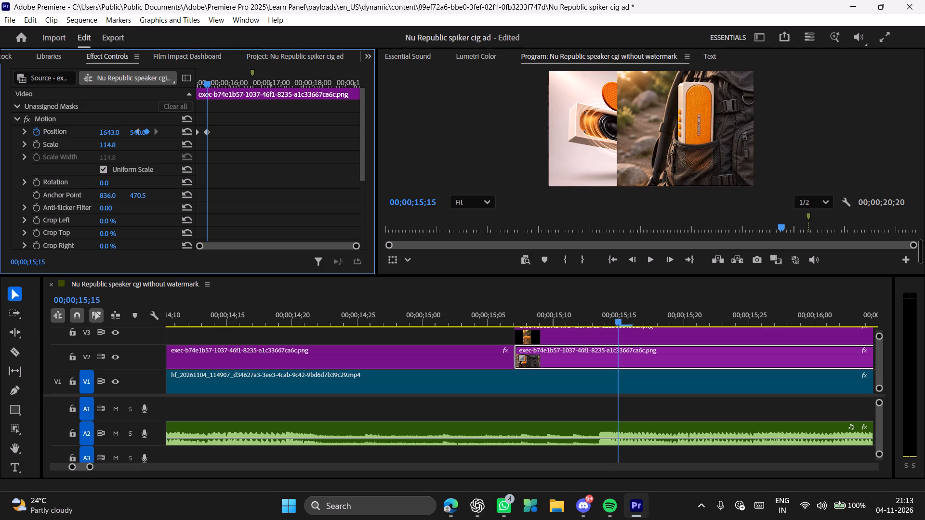
left_click_drag(527, 170, 570, 174)
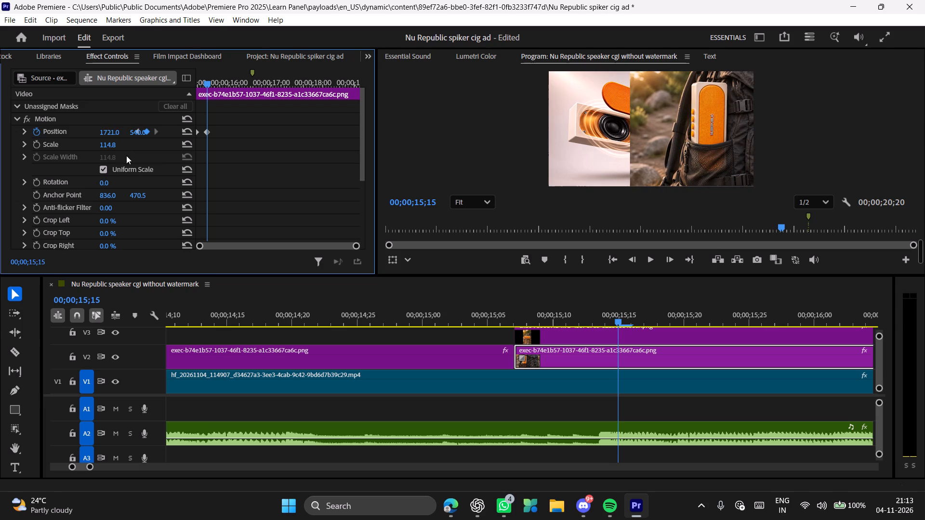
left_click(112, 132)
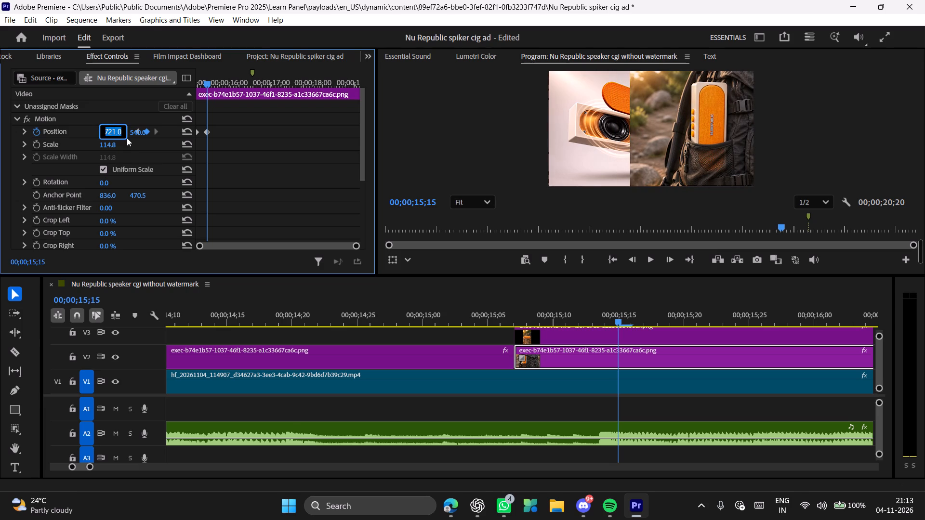
type("1720")
key("Return")
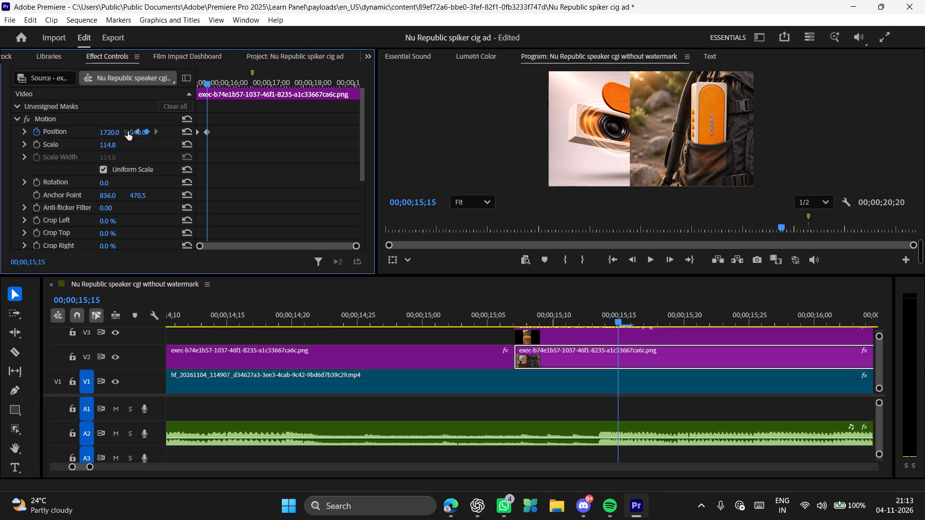
Keyframe the exec-93bb37f1 clip's Position X on V3 at 459 at 00;00;15;15, sliding the stool image in beside the backpack.
left_click(557, 333)
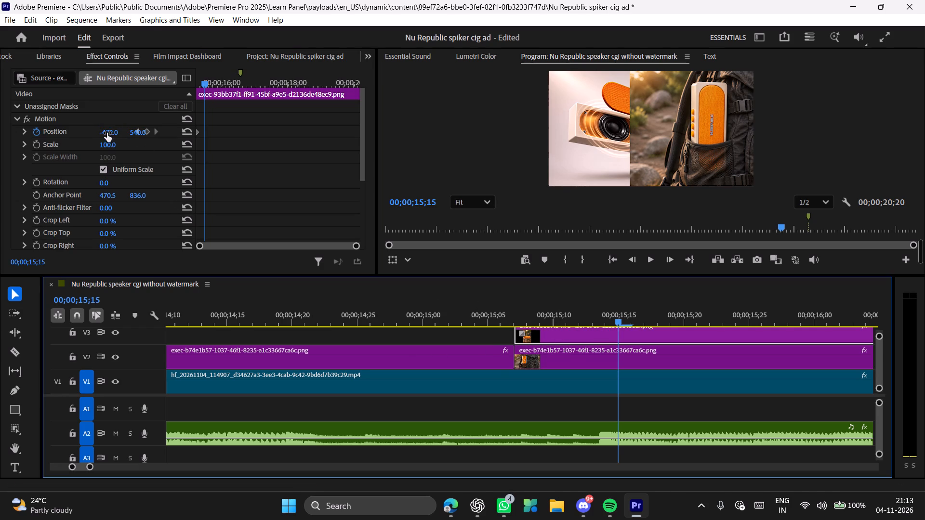
left_click_drag(107, 132, 488, 159)
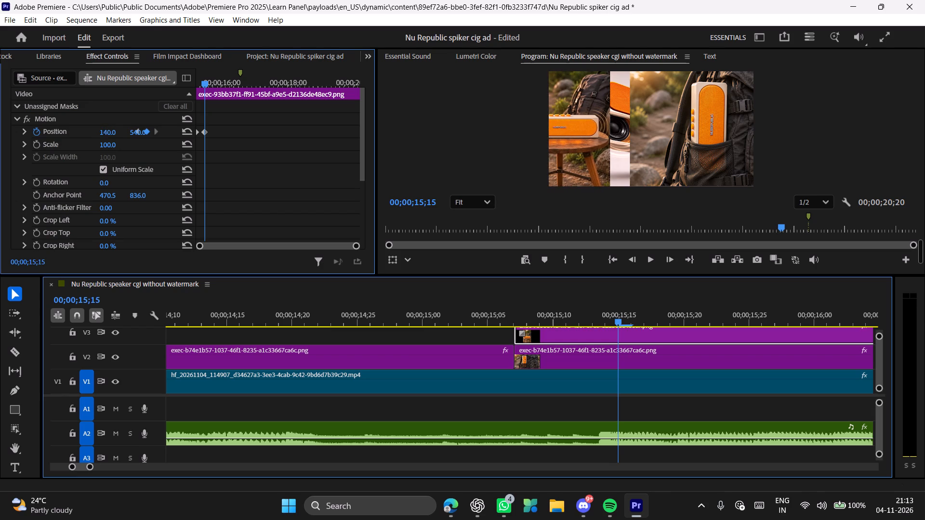
left_click_drag(488, 159, 568, 166)
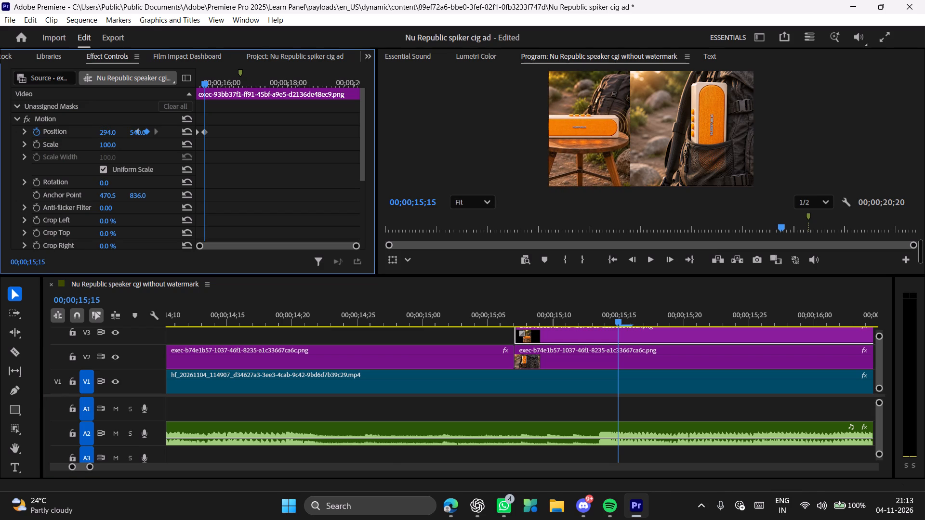
left_click_drag(568, 166, 590, 169)
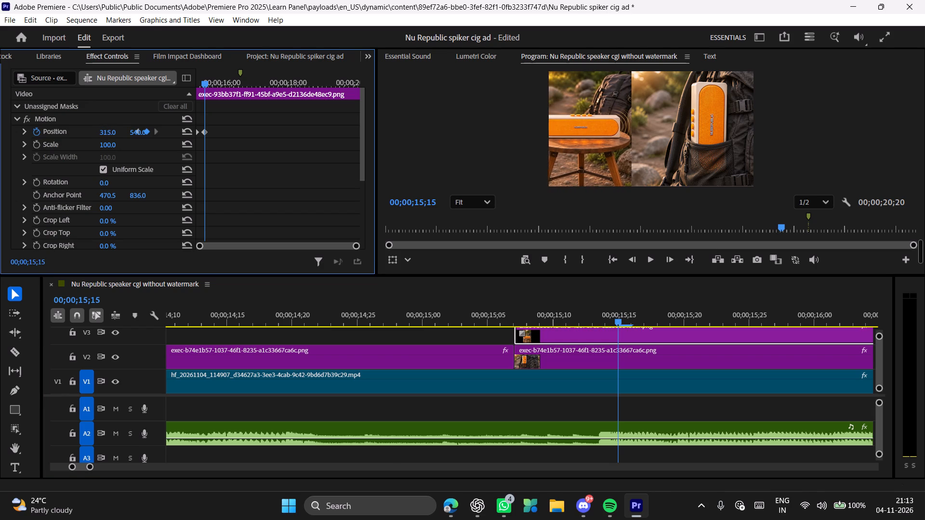
left_click_drag(590, 169, 654, 178)
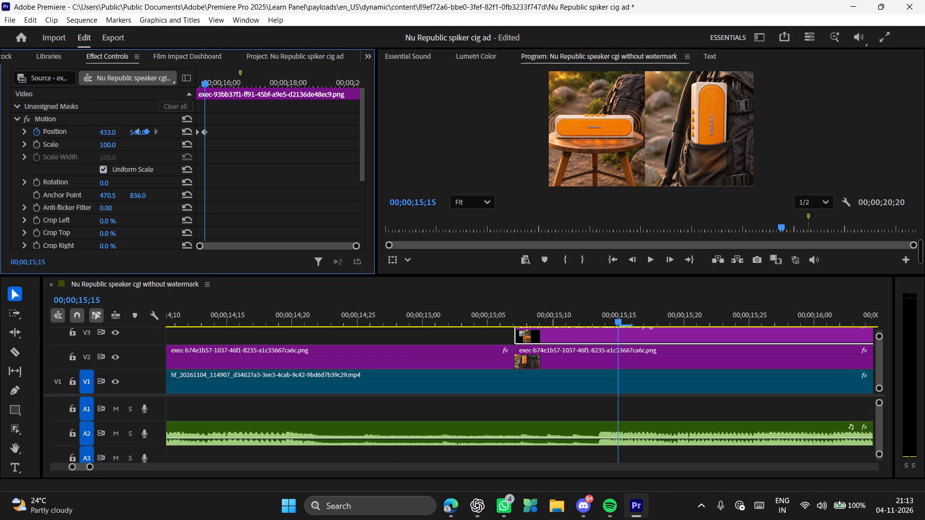
left_click_drag(654, 178, 668, 180)
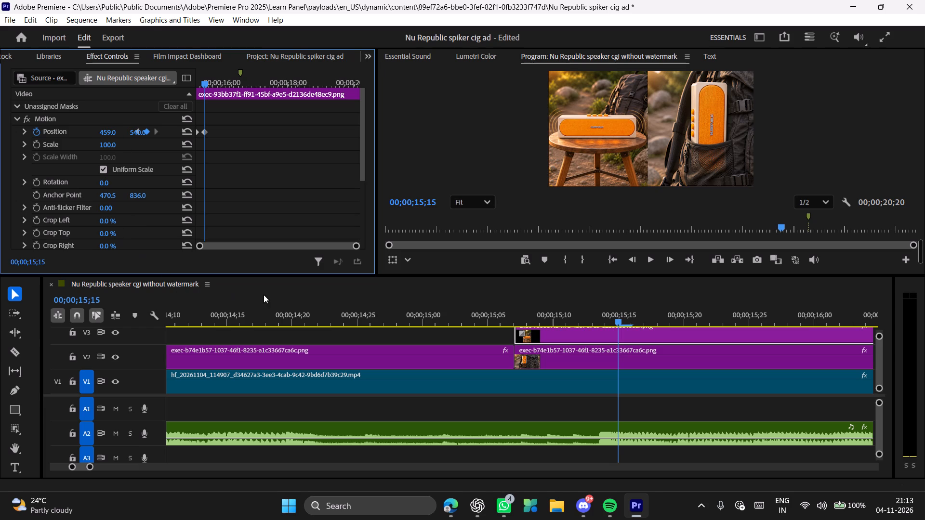
Play back the sequence around the split-screen slide at 00;00;15;07 several times to check its timing against the music.
left_click_drag(545, 314, 488, 320)
key("space")
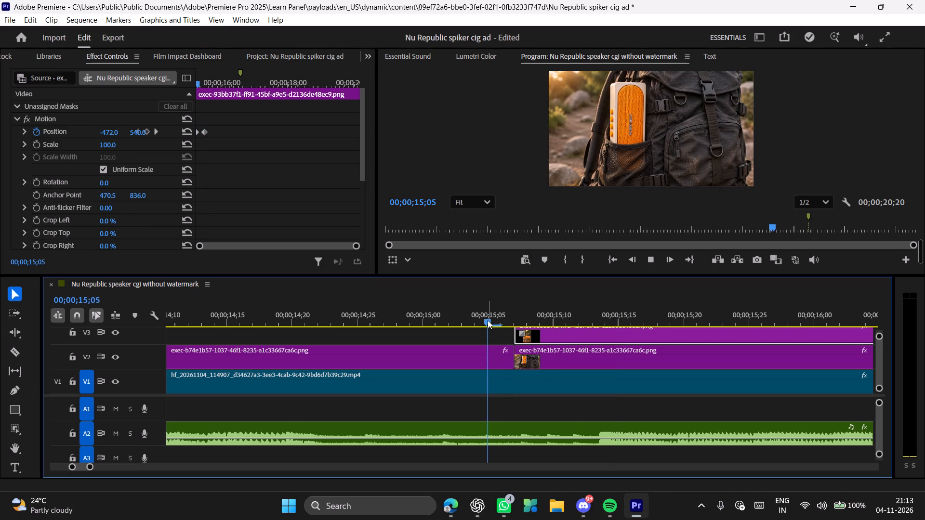
key("space")
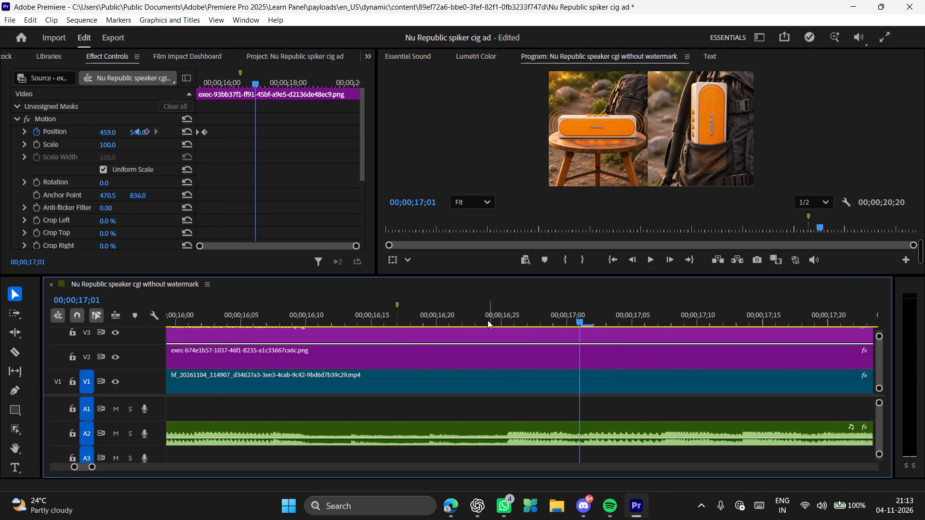
left_click_drag(323, 316, 0, 323)
key("space")
key("space")
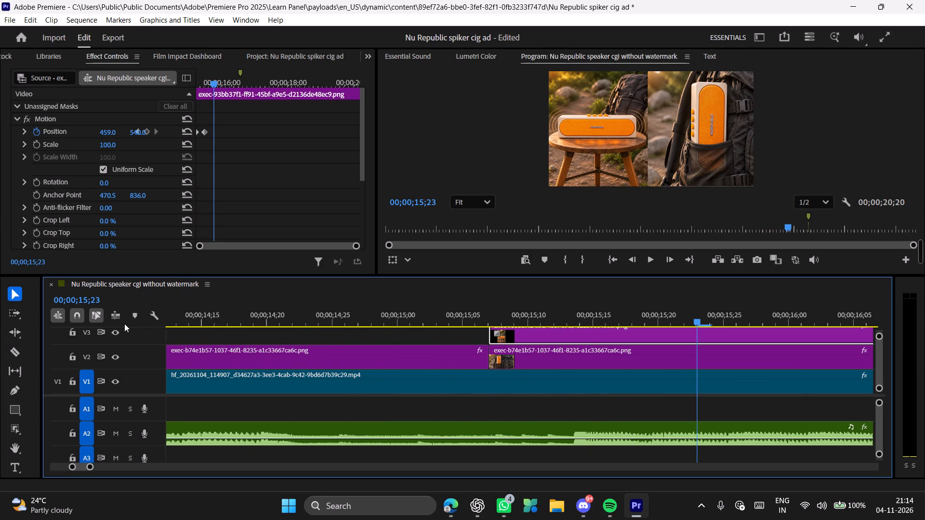
left_click_drag(614, 317, 434, 310)
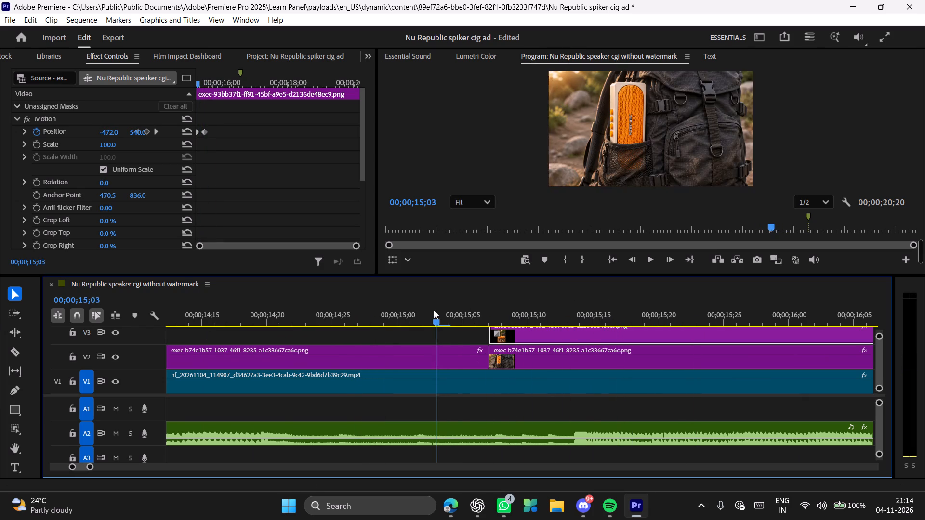
left_click_drag(434, 310, 111, 311)
key("space")
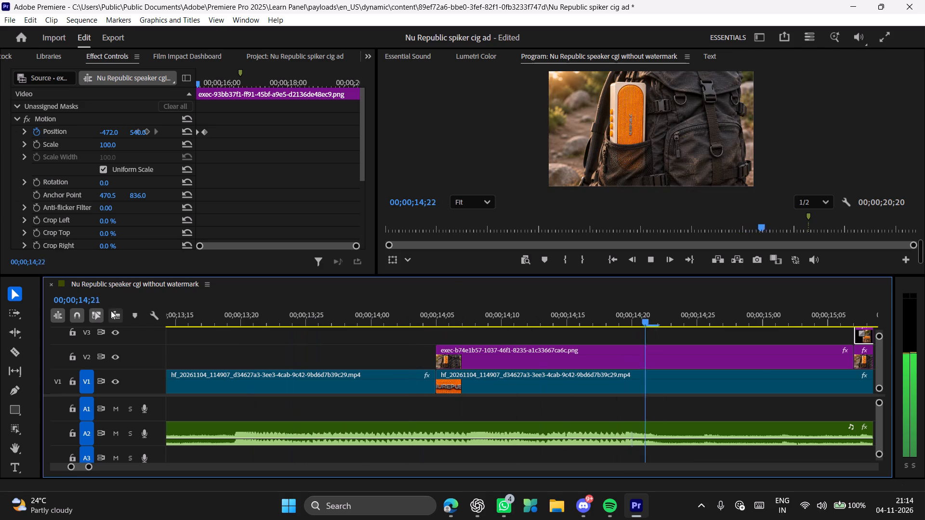
key("space")
left_click_drag(286, 314, 276, 314)
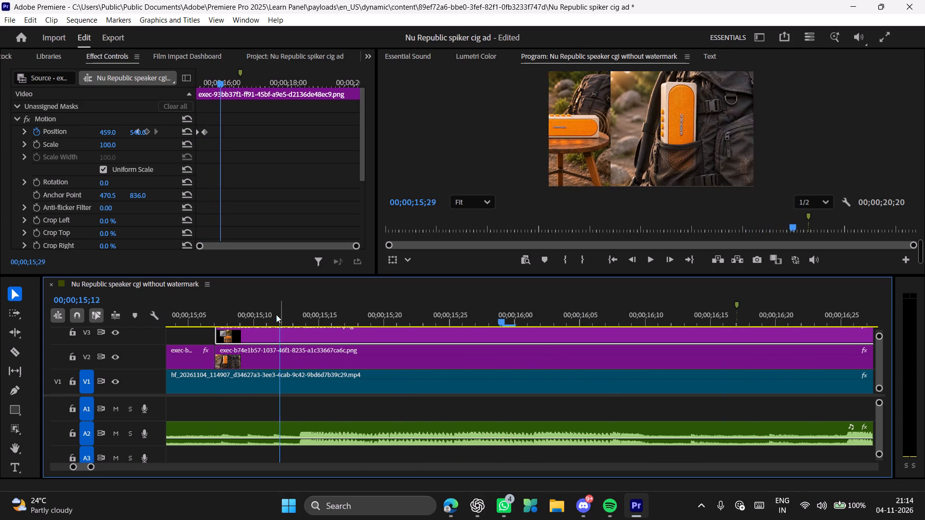
left_click_drag(276, 314, 34, 315)
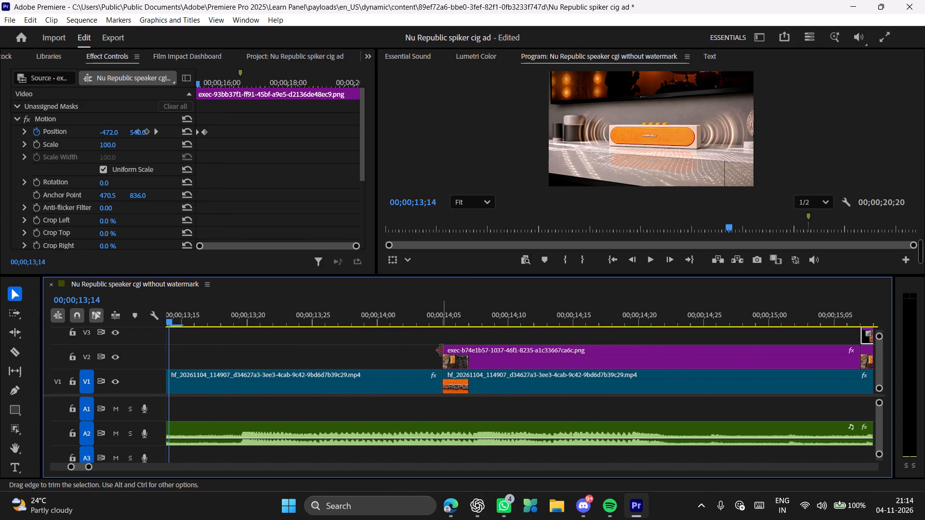
Trim the start of the first exec-b74e1b57 clip on V2 to about 00;00;15;02 and play back the cut.
left_click_drag(442, 351, 792, 351)
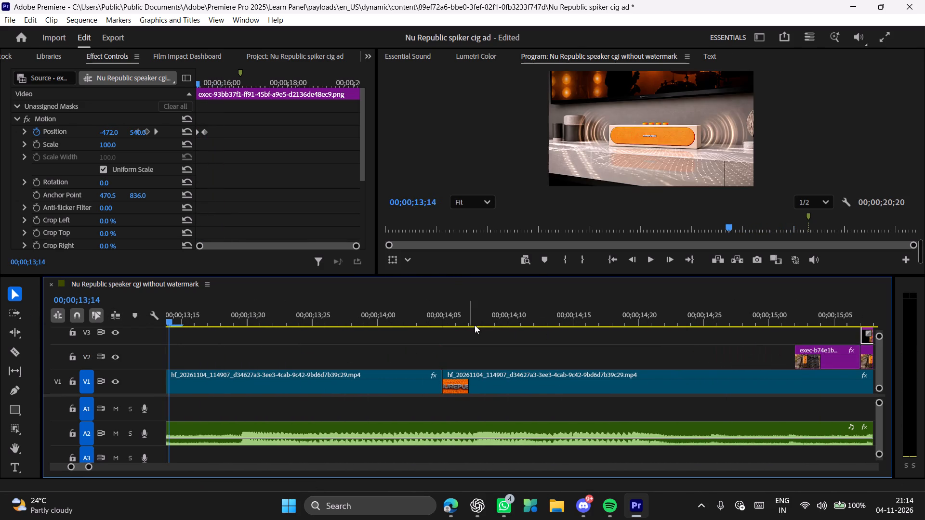
key("space")
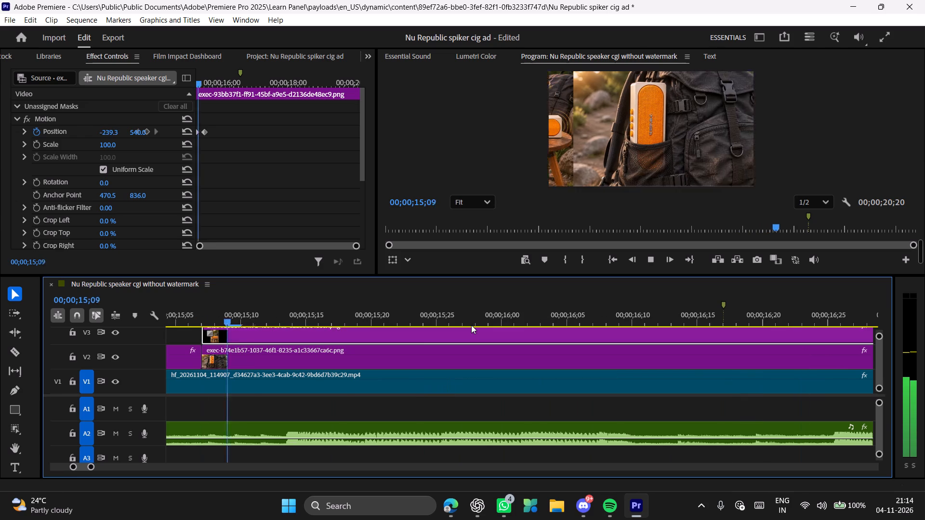
key("space")
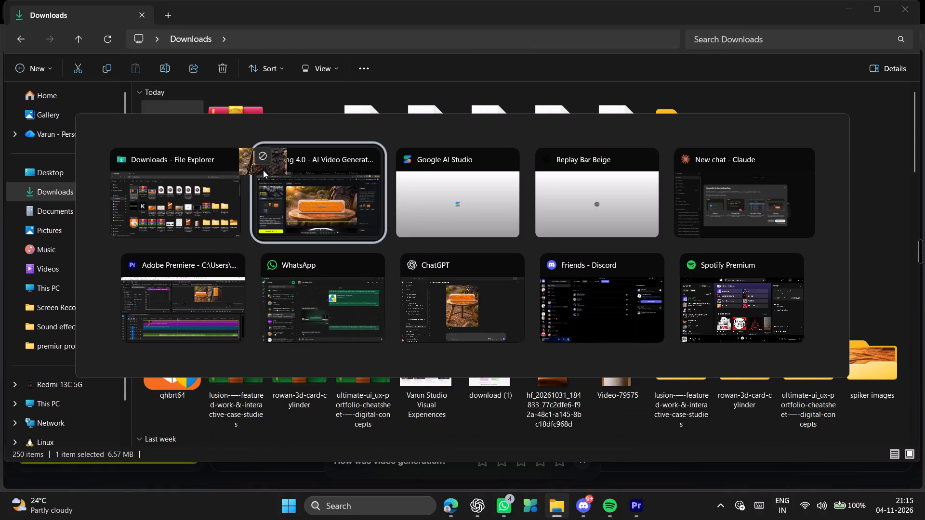
key("alt+Tab")
key("alt+Tab")
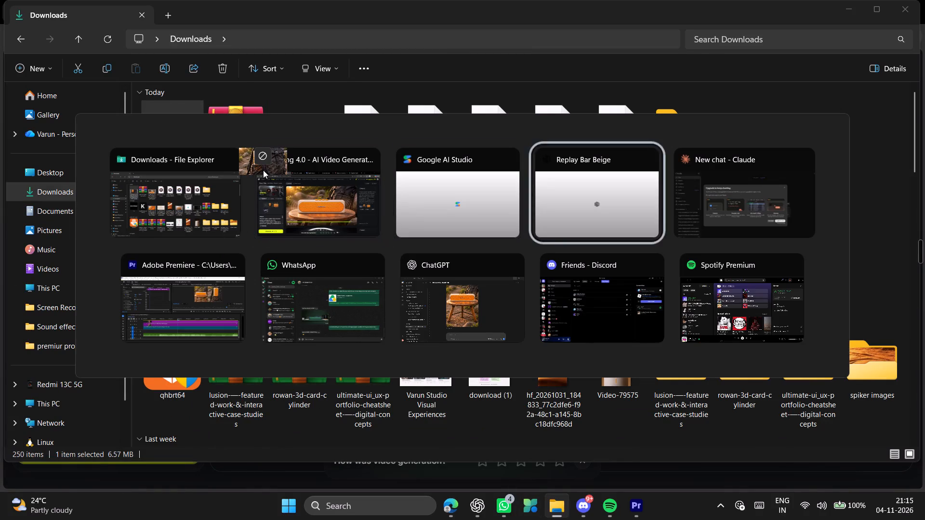
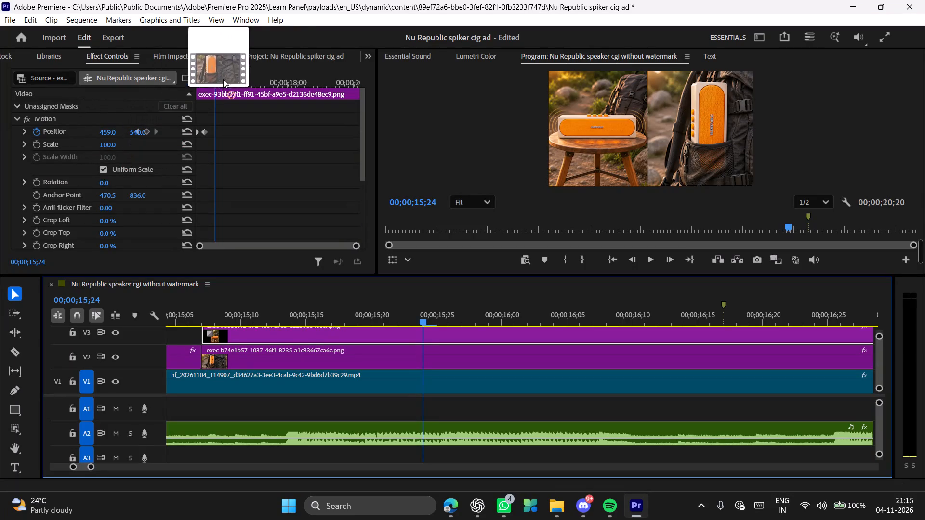
Bring up the Nu Republic spiker cig ad project's media bin for importing the downloaded hf_20261104_152835 video.
scroll(302, 49, "down", 7)
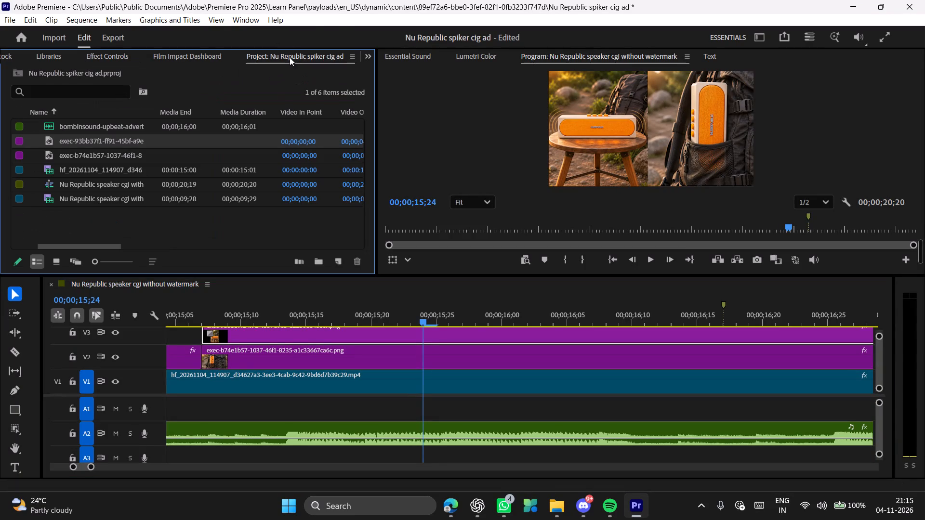
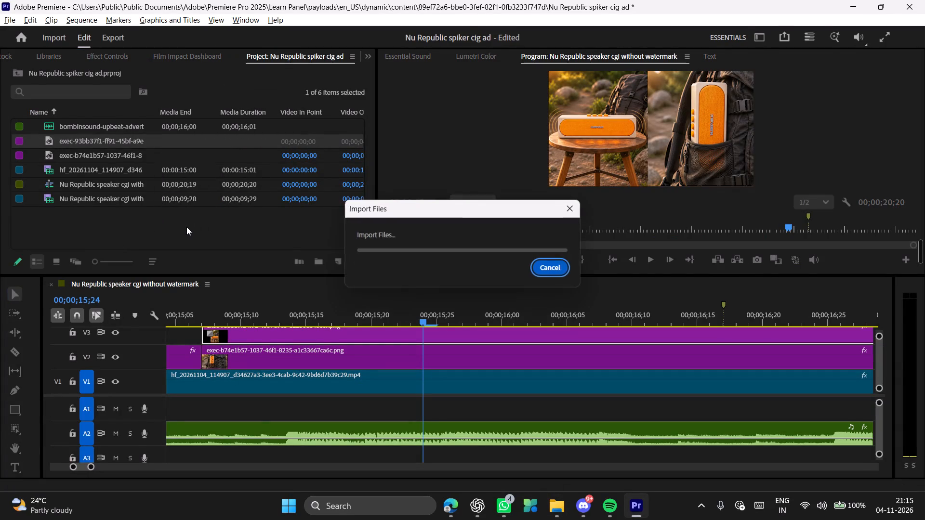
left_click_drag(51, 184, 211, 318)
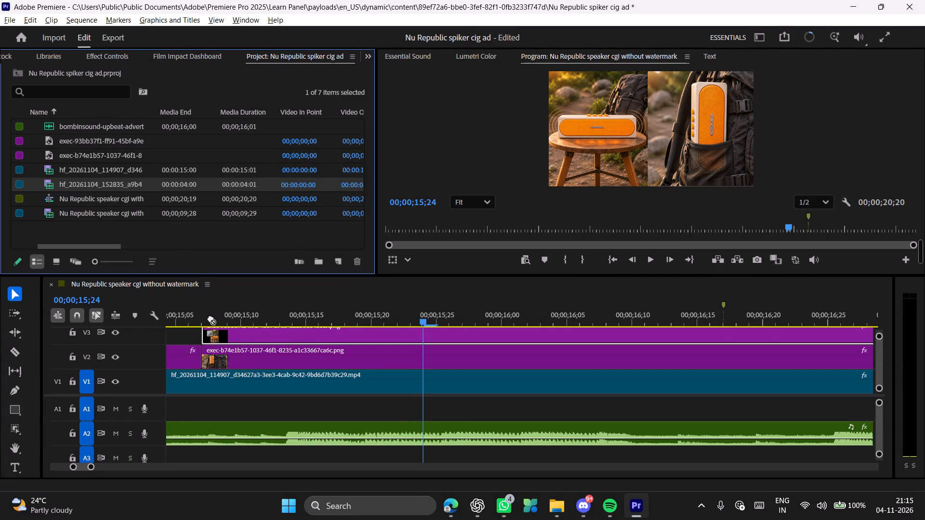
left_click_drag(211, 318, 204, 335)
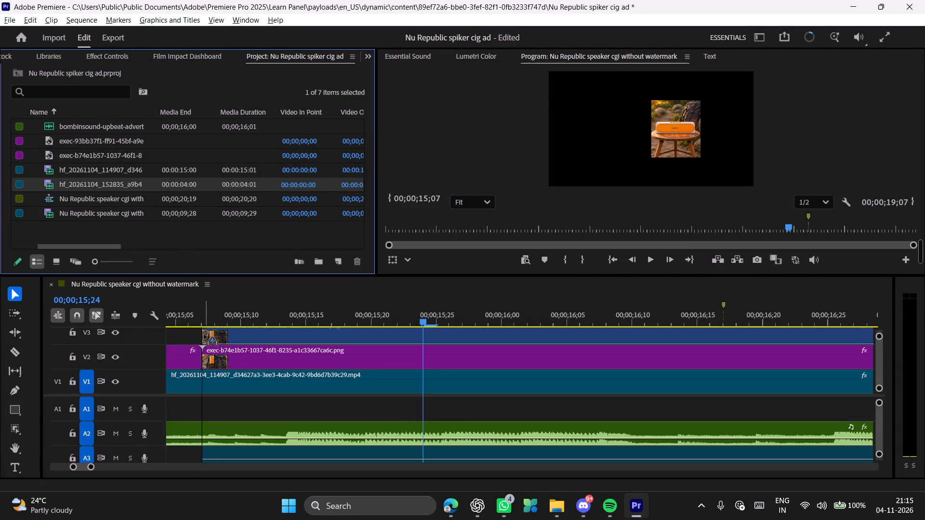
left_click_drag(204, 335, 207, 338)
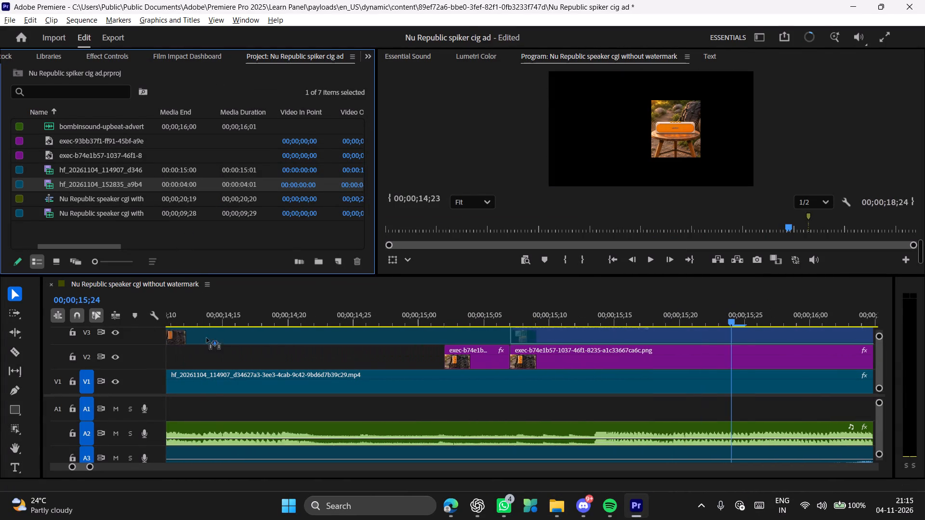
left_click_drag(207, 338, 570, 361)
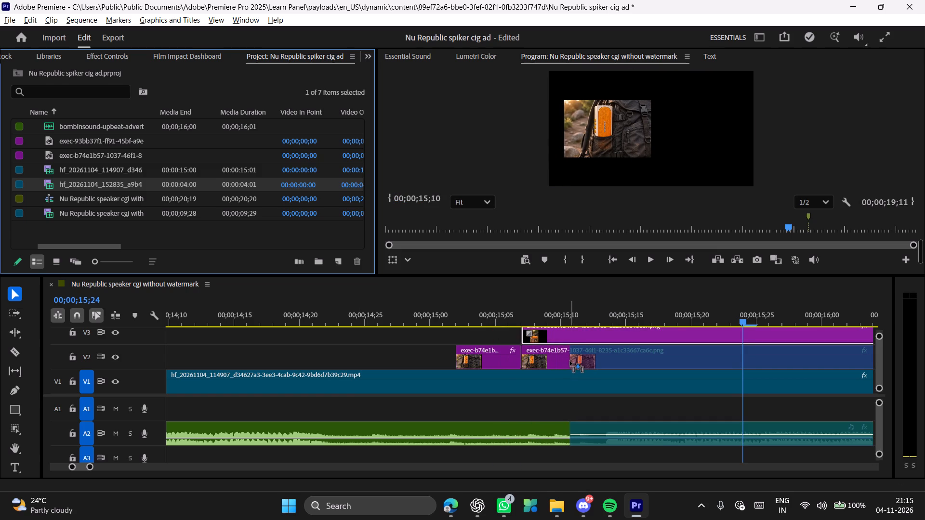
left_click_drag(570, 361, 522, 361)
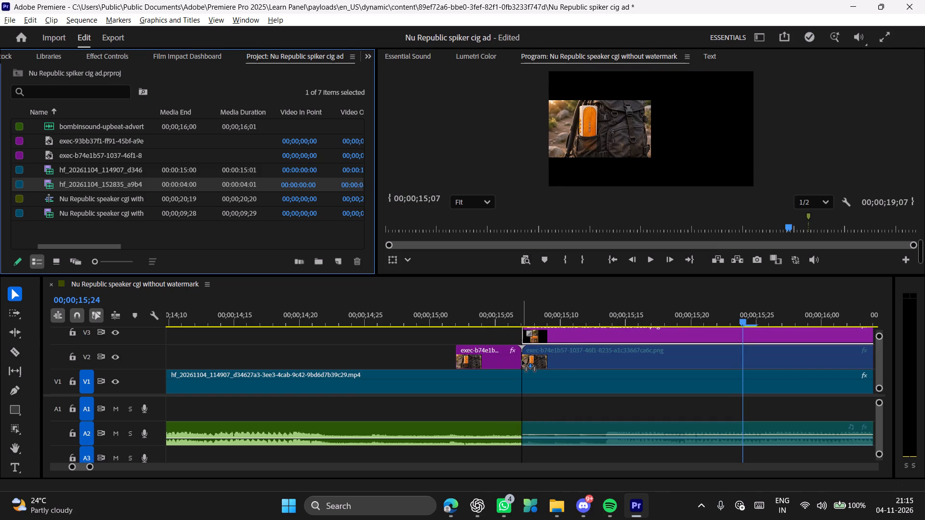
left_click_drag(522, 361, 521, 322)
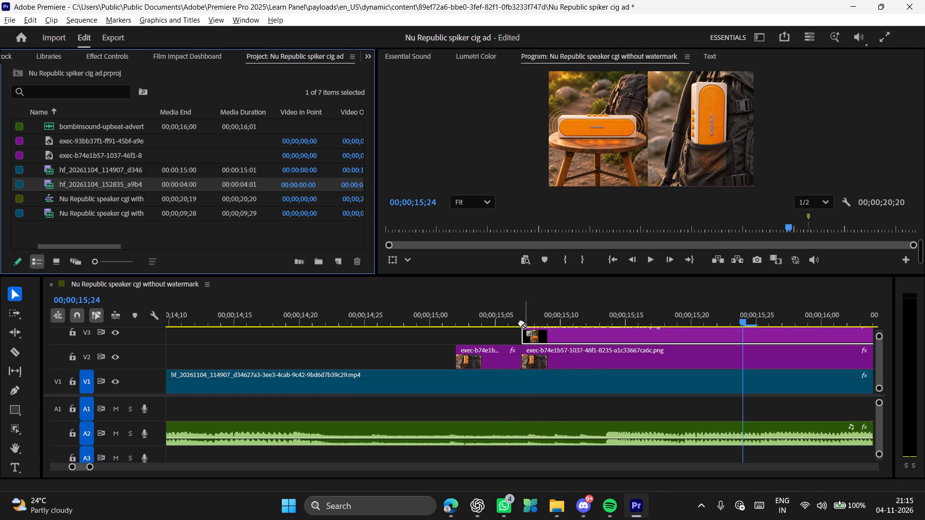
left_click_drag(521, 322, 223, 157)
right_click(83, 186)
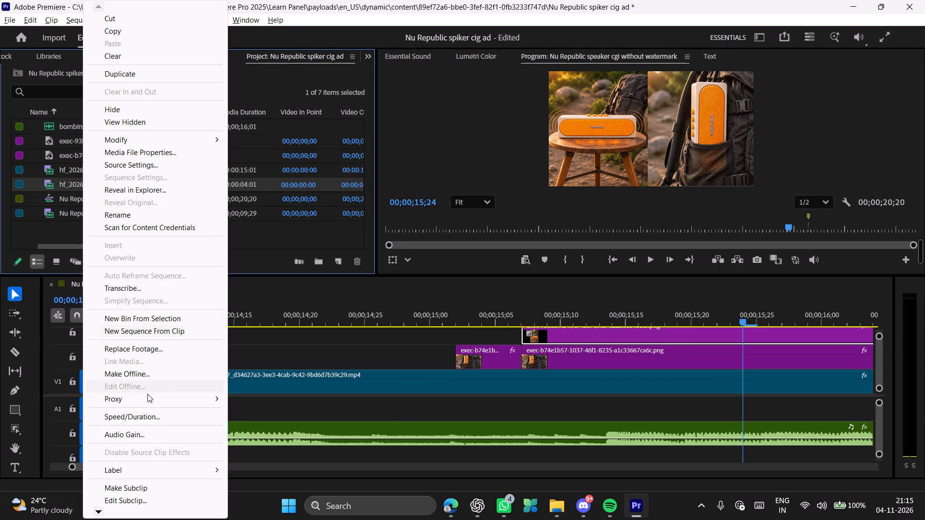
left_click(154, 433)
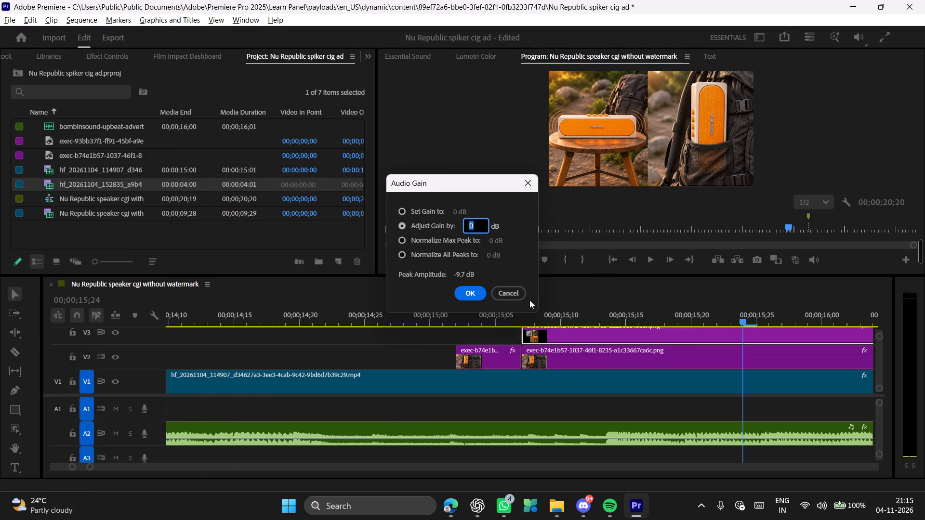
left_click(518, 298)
Set the number of audio clips to 0 for the imported hf_20261104_152835 video in its audio channel settings.
right_click(84, 186)
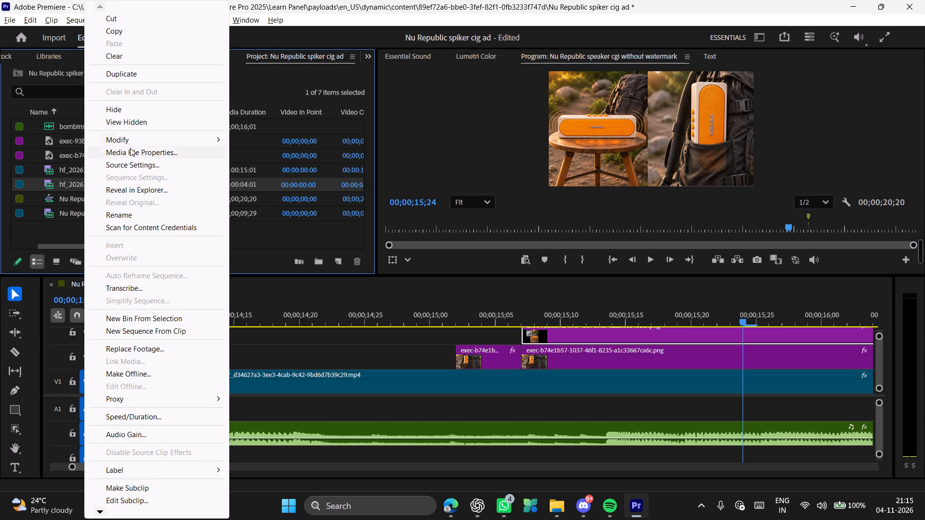
left_click(252, 139)
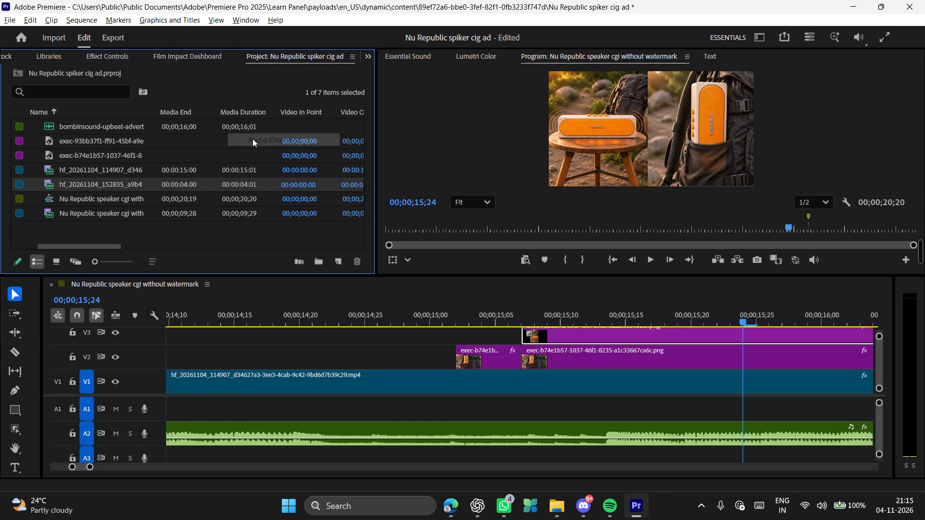
left_click_drag(384, 127, 358, 129)
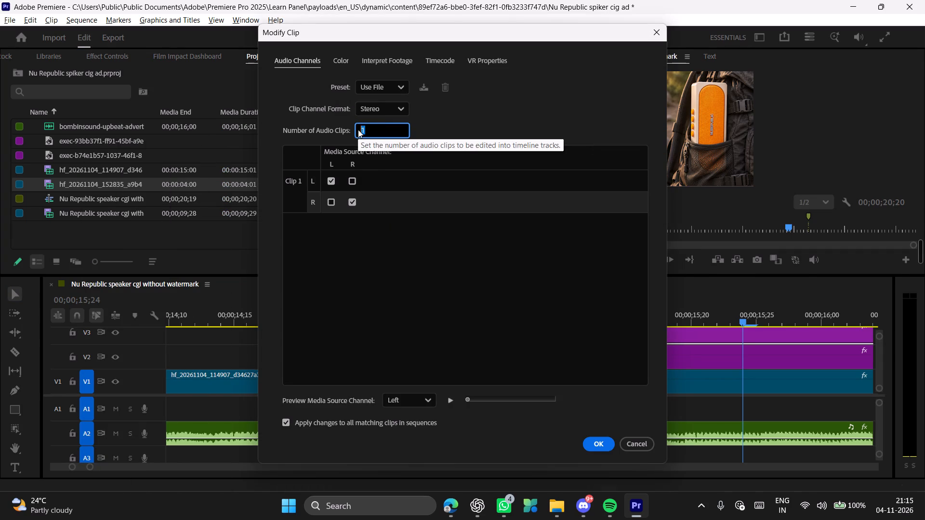
key("0")
key("Return")
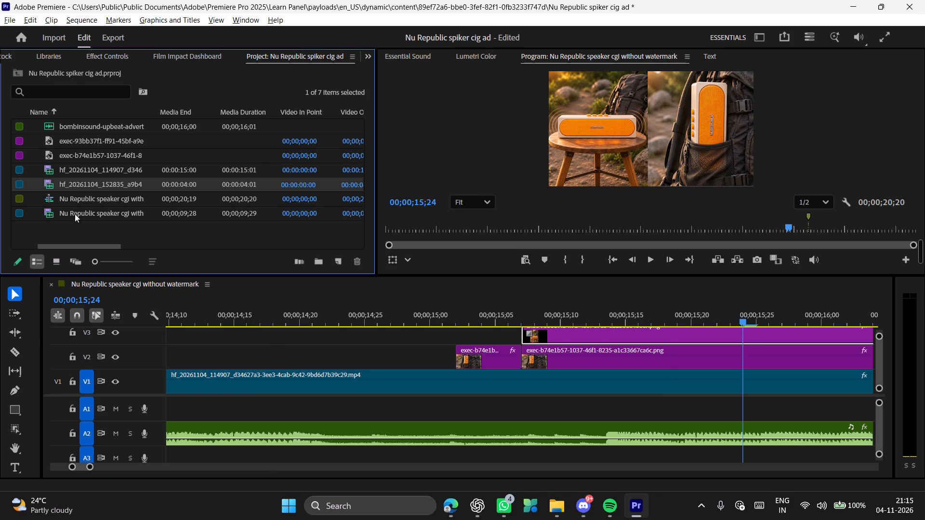
Place the hf_20261104_152835 video on V2 starting at 00;00;15;02, overwriting the exec-b74e1b57 backpack stills.
left_click_drag(62, 188, 381, 295)
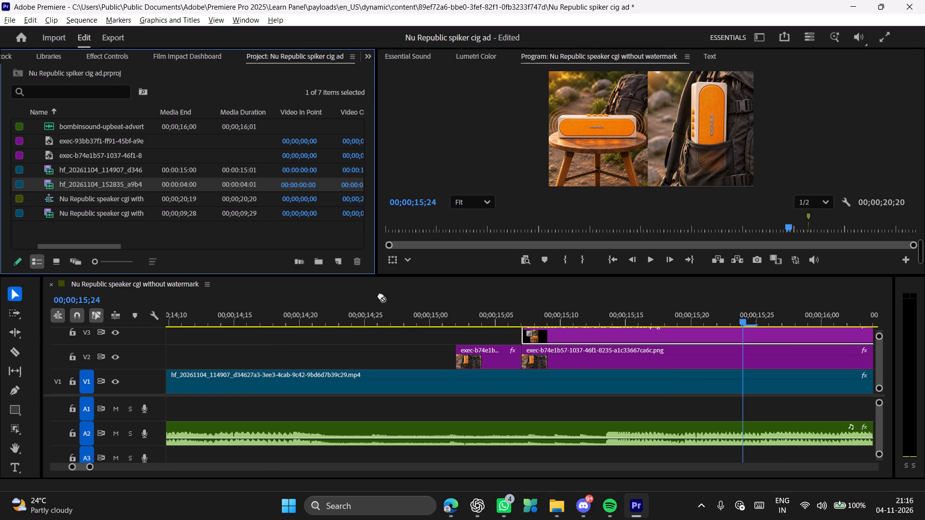
left_click_drag(381, 295, 516, 351)
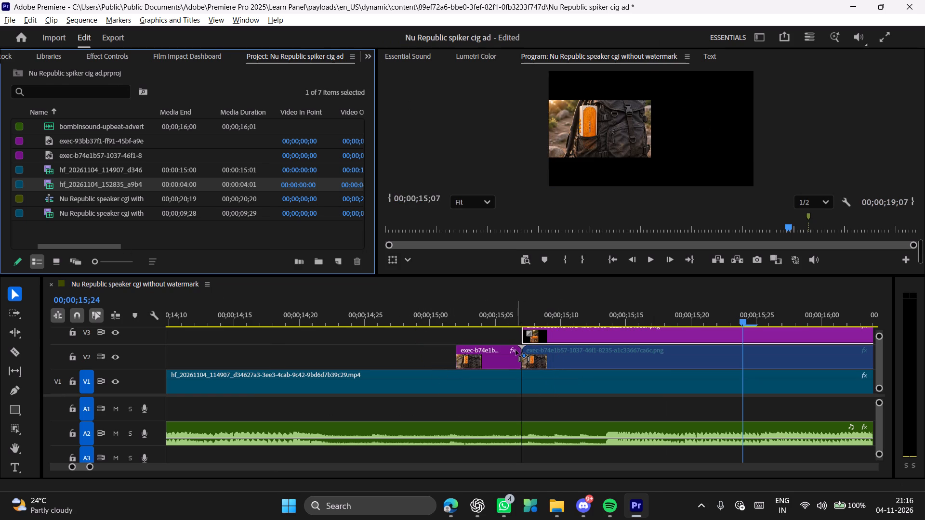
left_click_drag(516, 351, 457, 350)
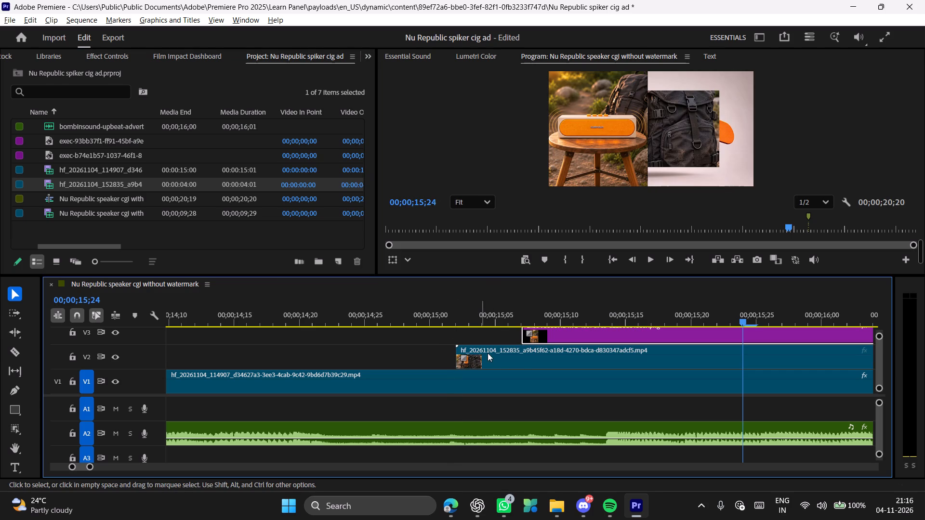
Fit the hf_20261104_152835 clip on V2 to the frame.
right_click(670, 153)
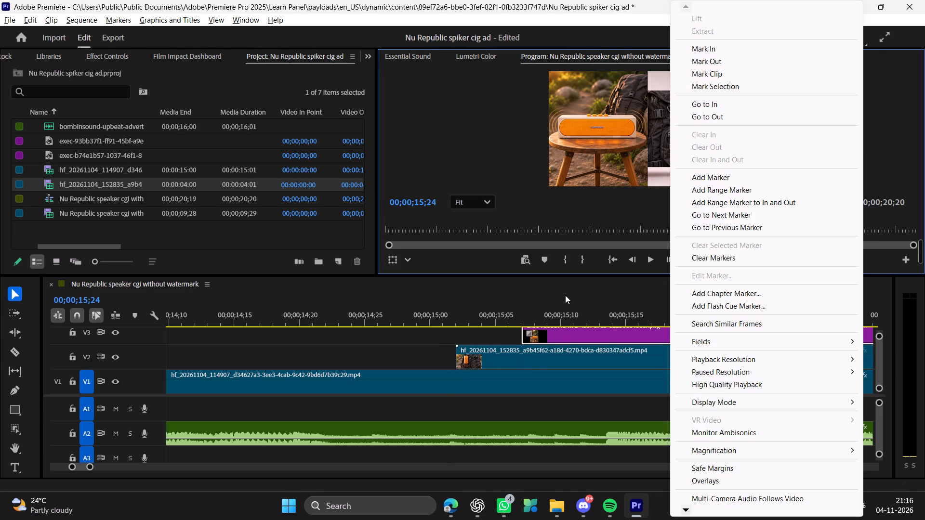
left_click(527, 363)
right_click(527, 363)
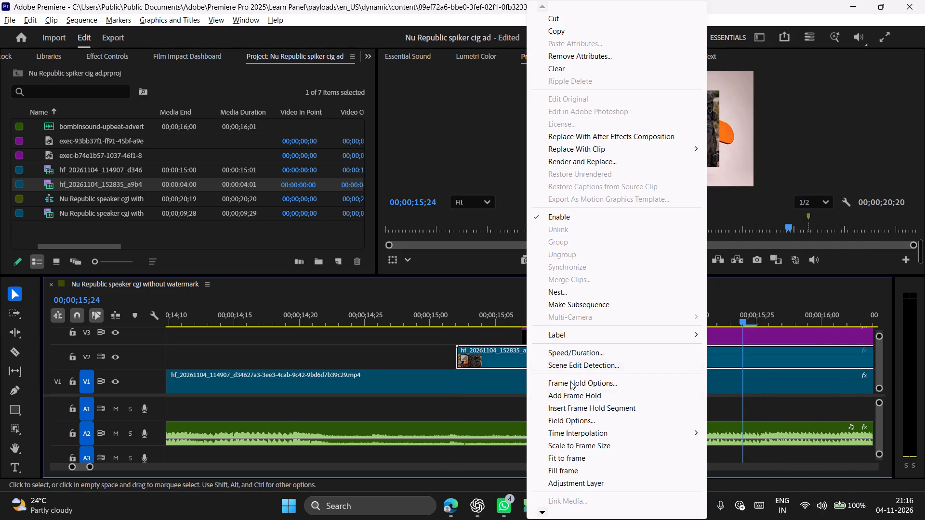
left_click(579, 454)
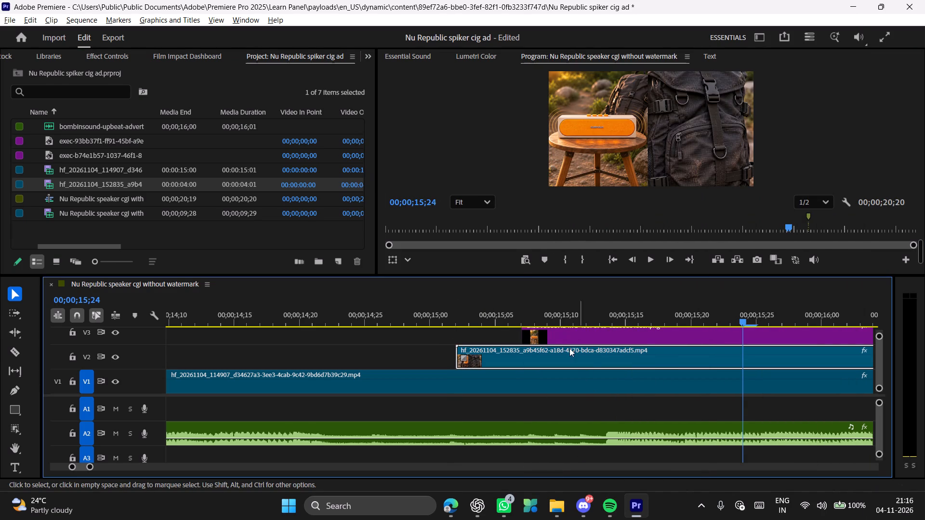
Review the new V2 clip against the split-screen slide and music from its start to about 00;00;16;27.
left_click_drag(493, 320, 453, 326)
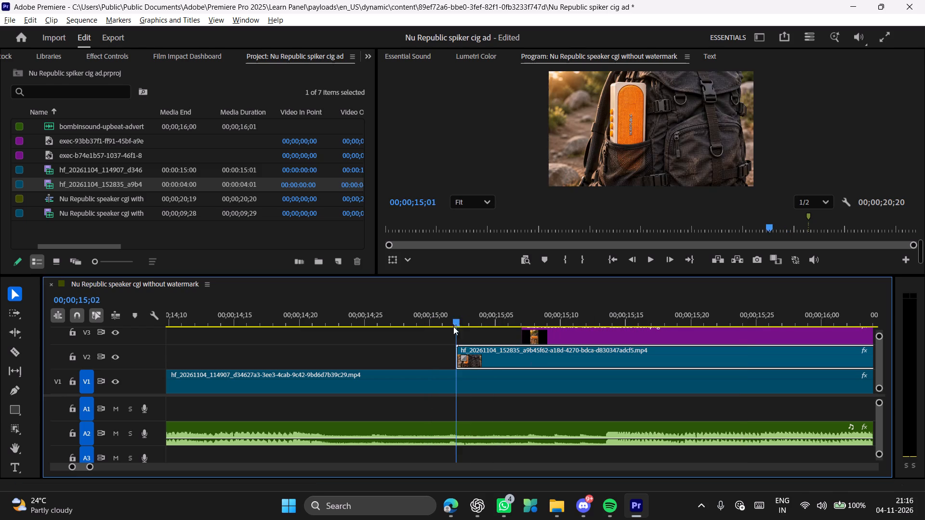
left_click_drag(453, 326, 443, 318)
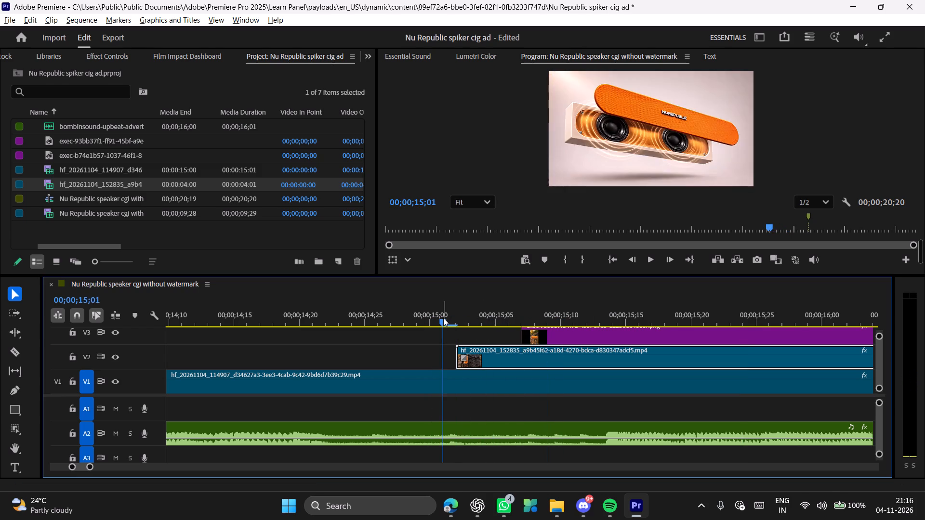
key("space")
key("space")
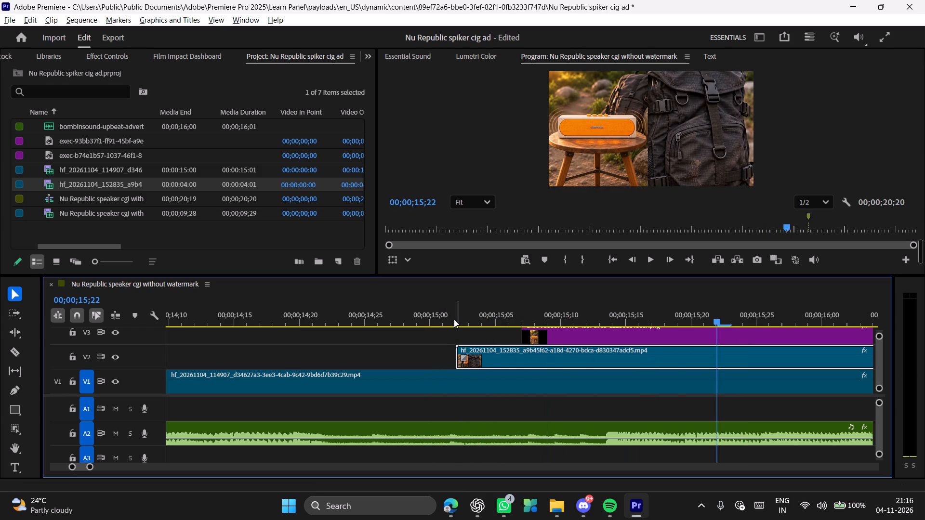
left_click_drag(593, 319, 465, 314)
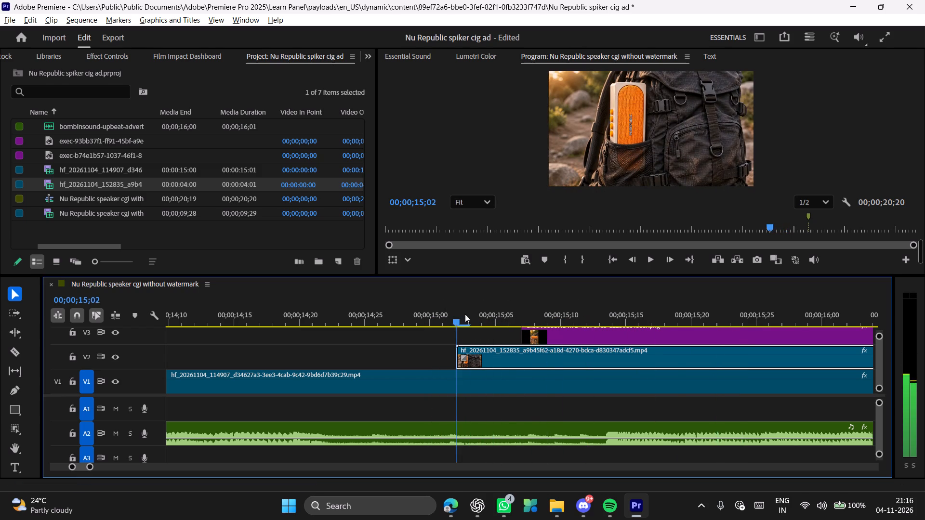
left_click_drag(465, 314, 717, 323)
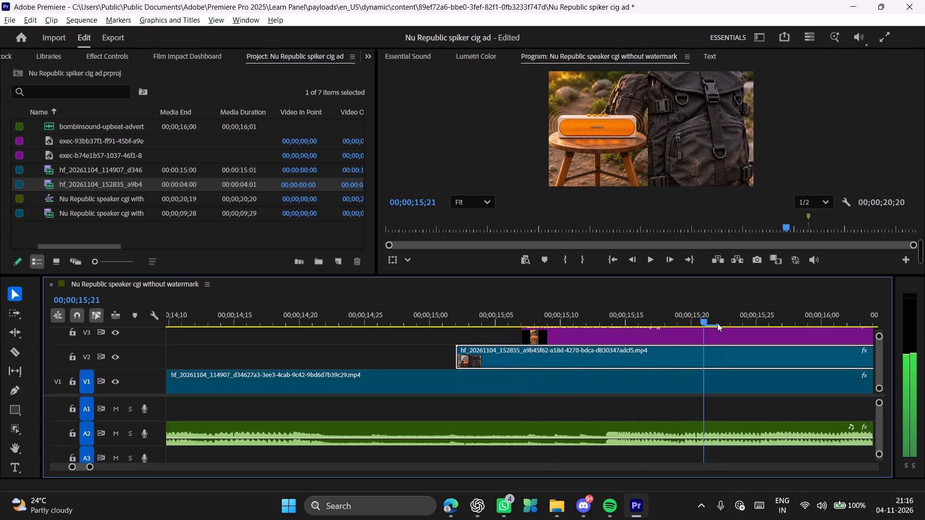
left_click_drag(717, 323, 759, 312)
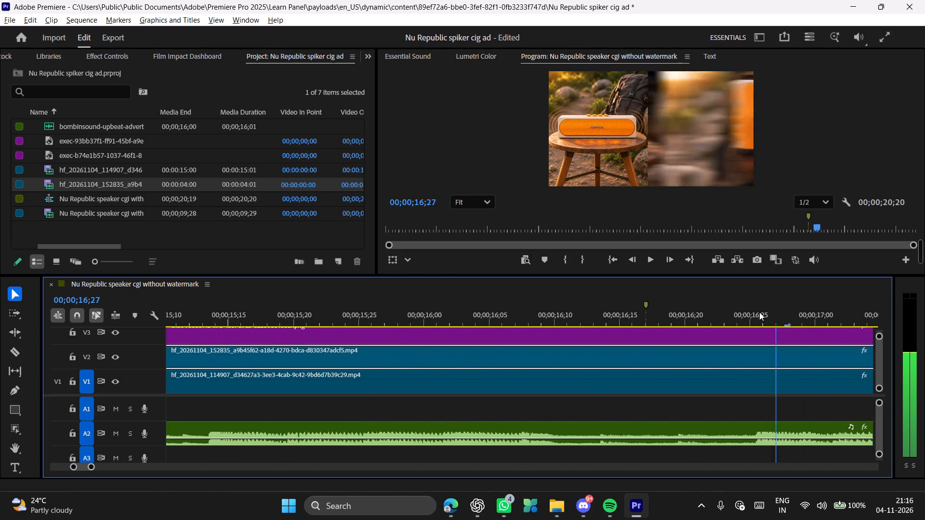
left_click_drag(759, 312, 759, 317)
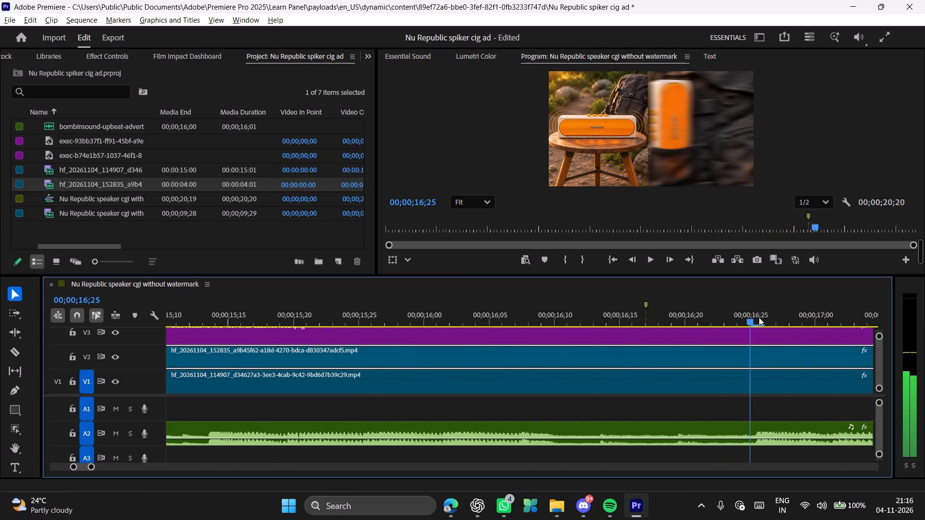
left_click_drag(759, 317, 257, 334)
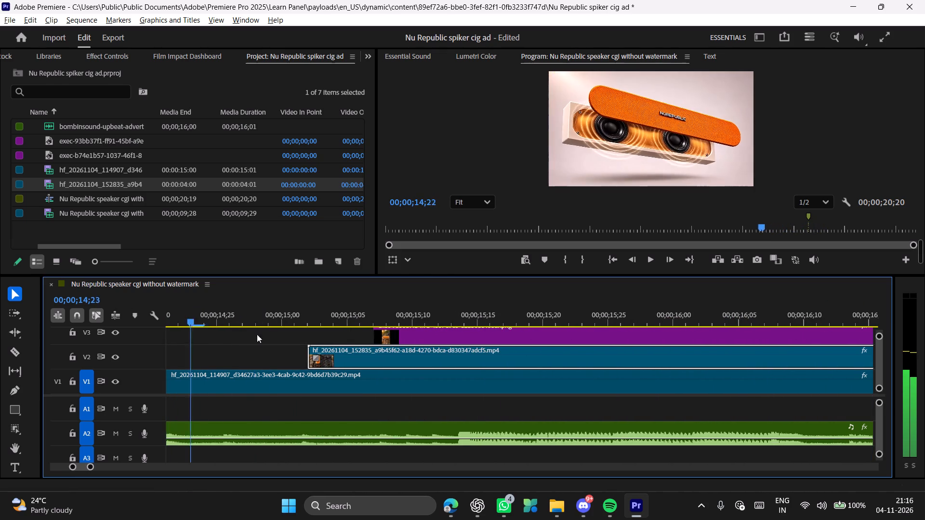
left_click_drag(257, 334, 422, 337)
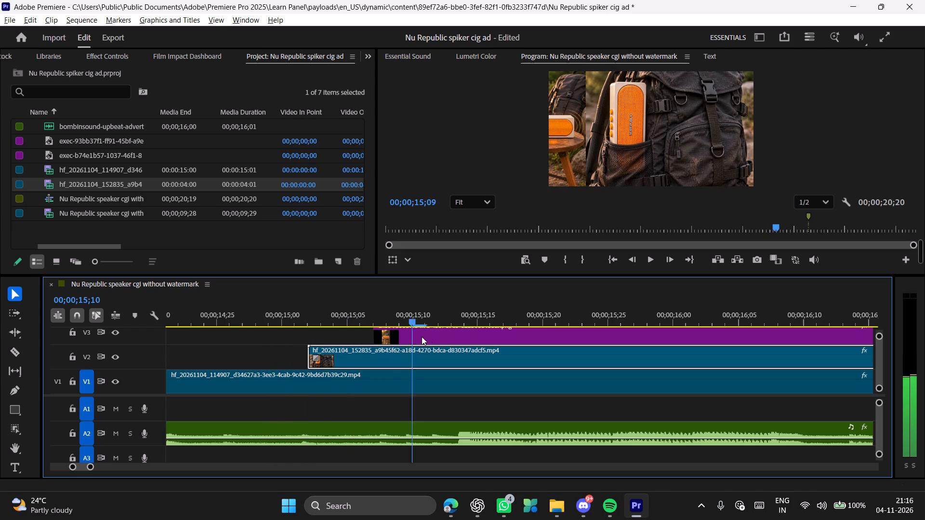
Start Position keyframing on the hf_20261104_152835 clip at 00;00;15;07, where the V3 image begins, with Position at 960, 540.
left_click_drag(422, 337, 384, 330)
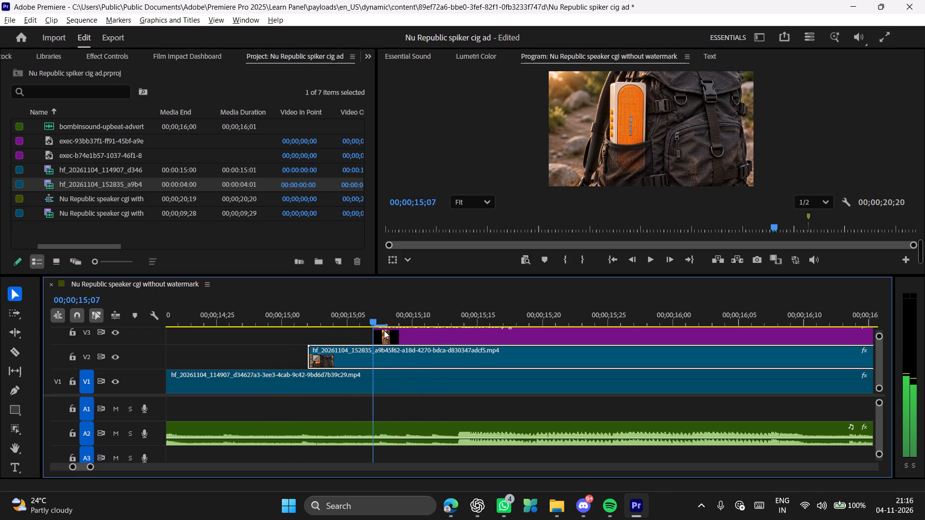
left_click_drag(384, 330, 380, 331)
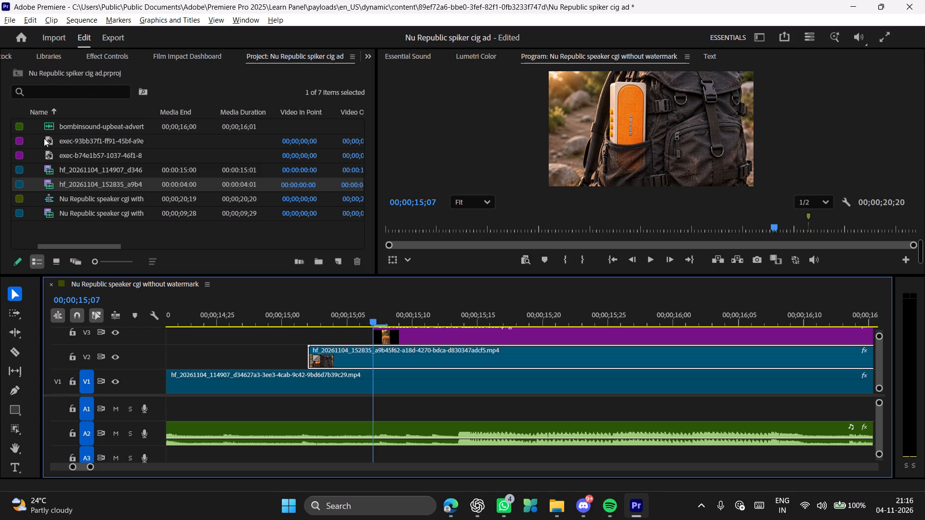
left_click(108, 56)
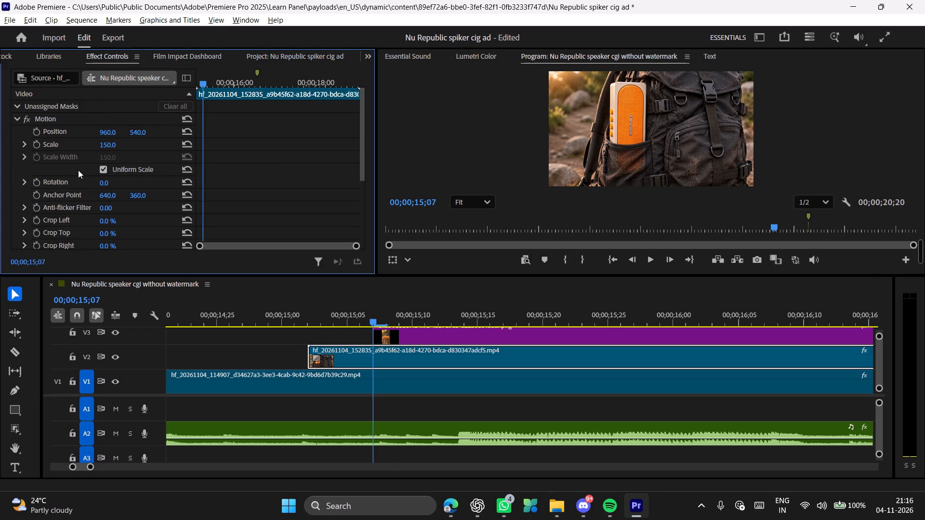
left_click(37, 130)
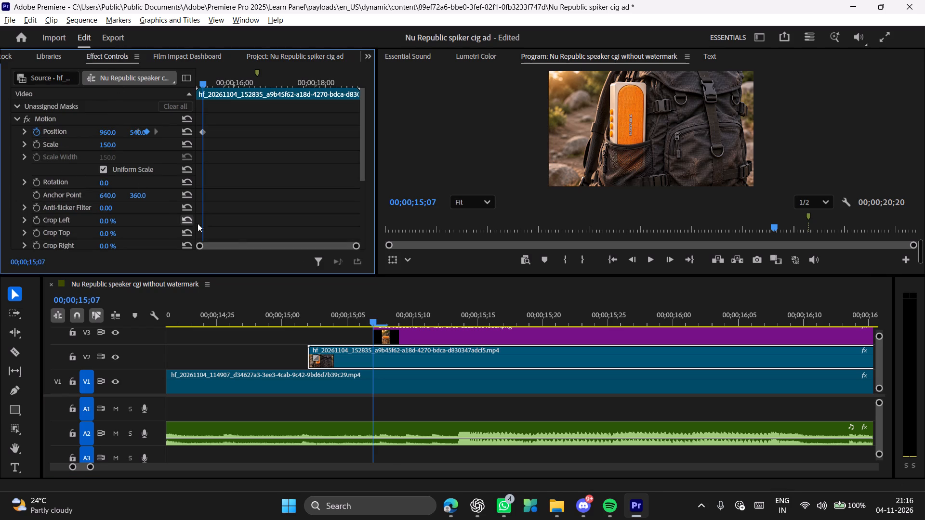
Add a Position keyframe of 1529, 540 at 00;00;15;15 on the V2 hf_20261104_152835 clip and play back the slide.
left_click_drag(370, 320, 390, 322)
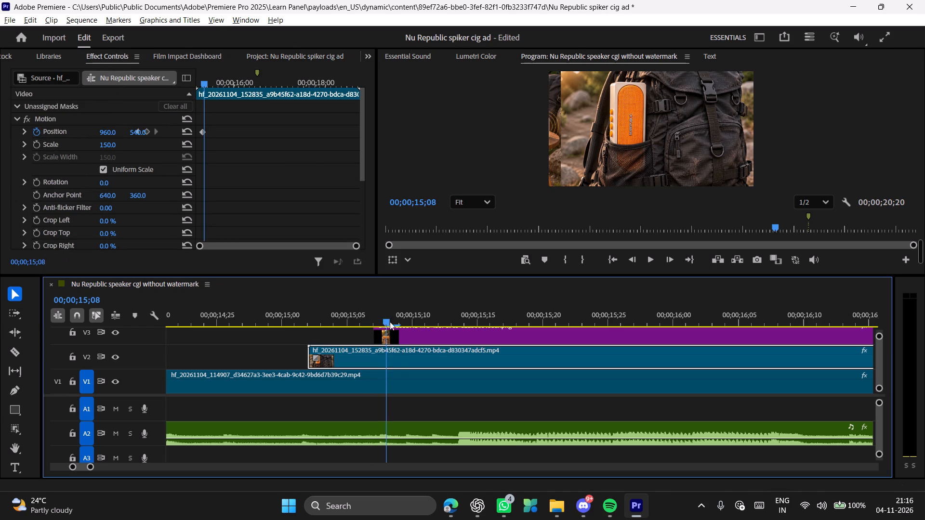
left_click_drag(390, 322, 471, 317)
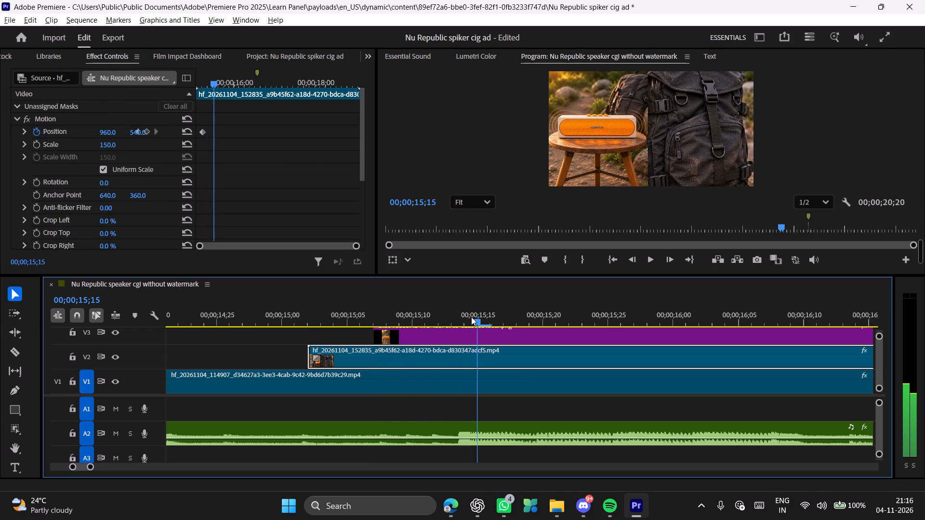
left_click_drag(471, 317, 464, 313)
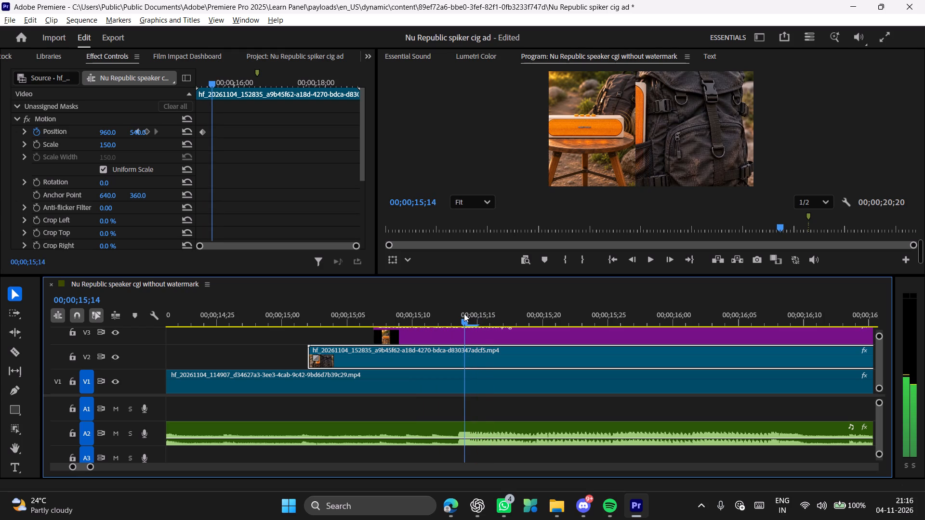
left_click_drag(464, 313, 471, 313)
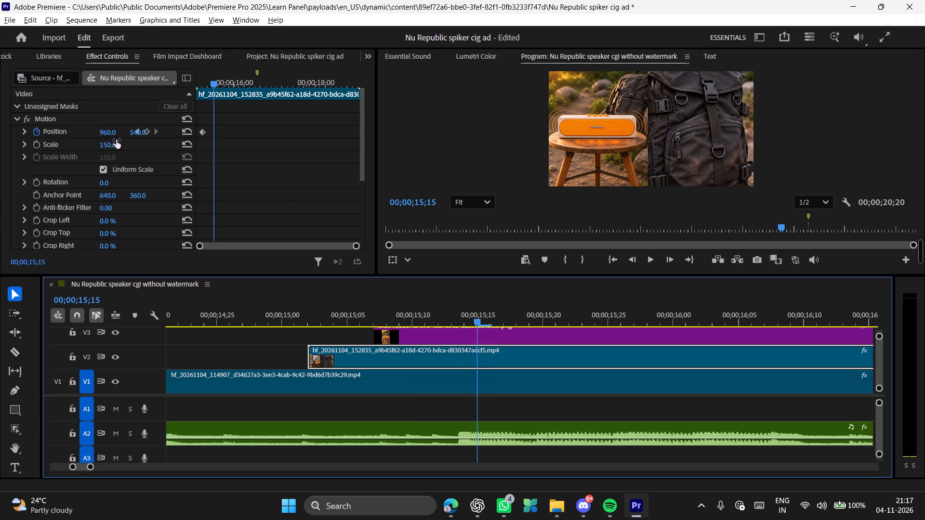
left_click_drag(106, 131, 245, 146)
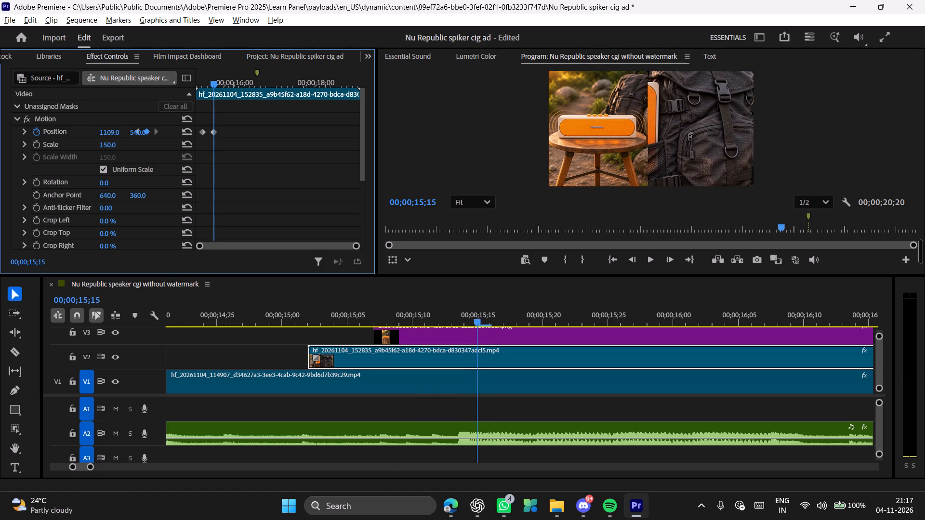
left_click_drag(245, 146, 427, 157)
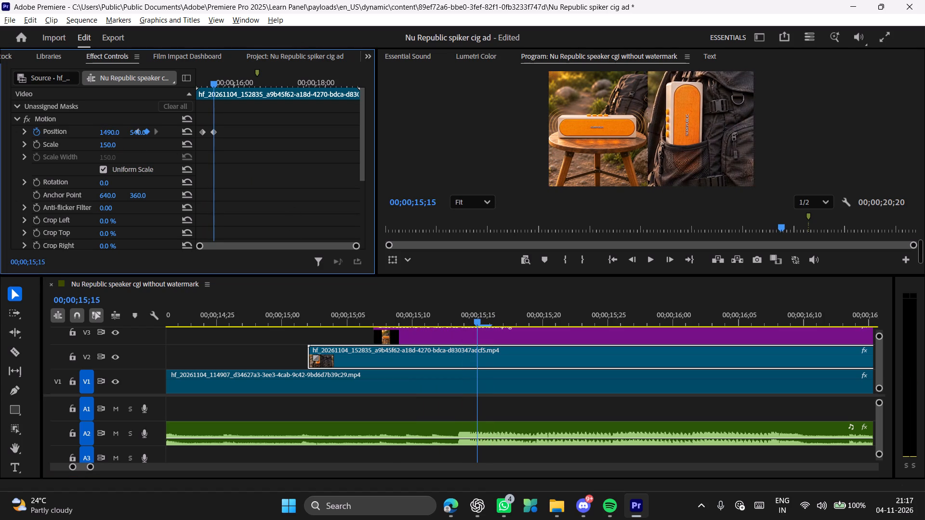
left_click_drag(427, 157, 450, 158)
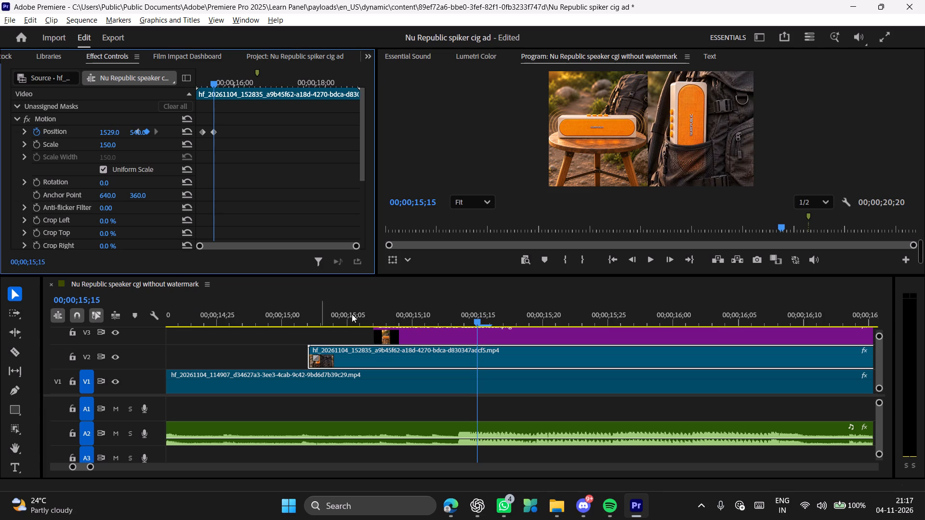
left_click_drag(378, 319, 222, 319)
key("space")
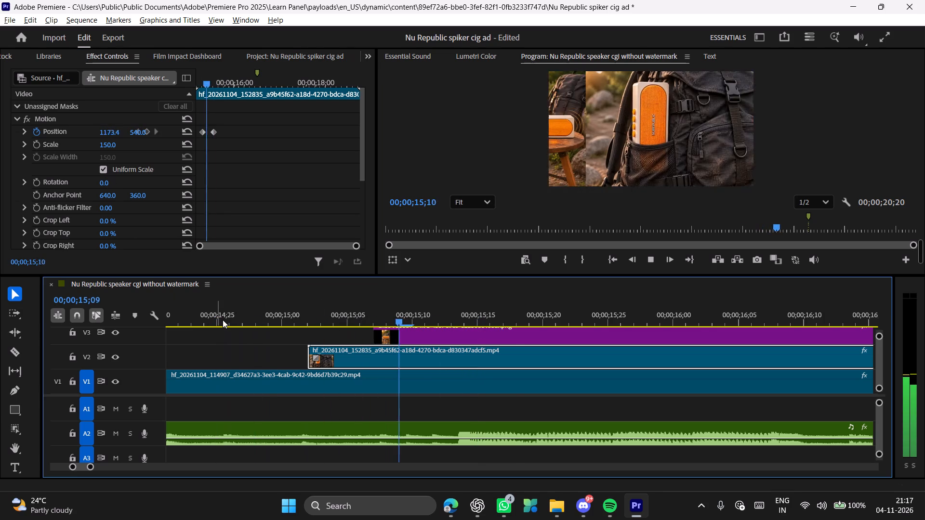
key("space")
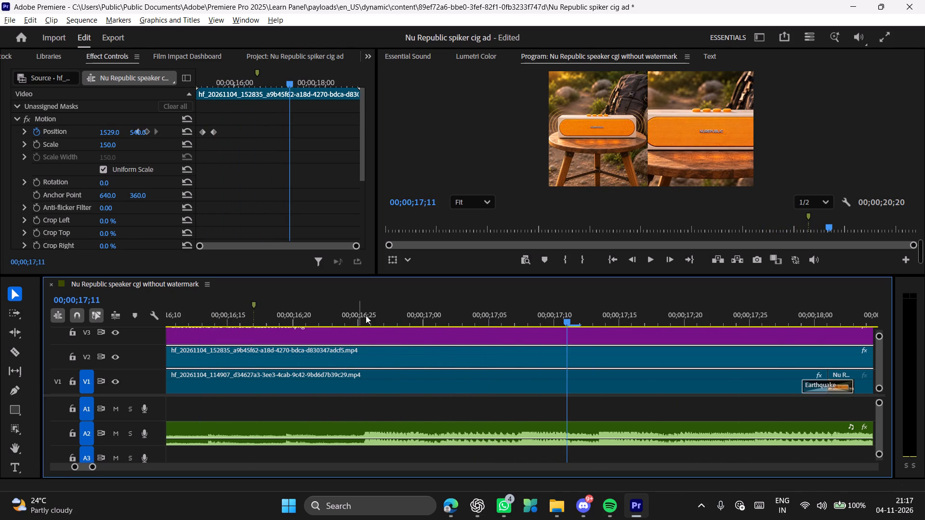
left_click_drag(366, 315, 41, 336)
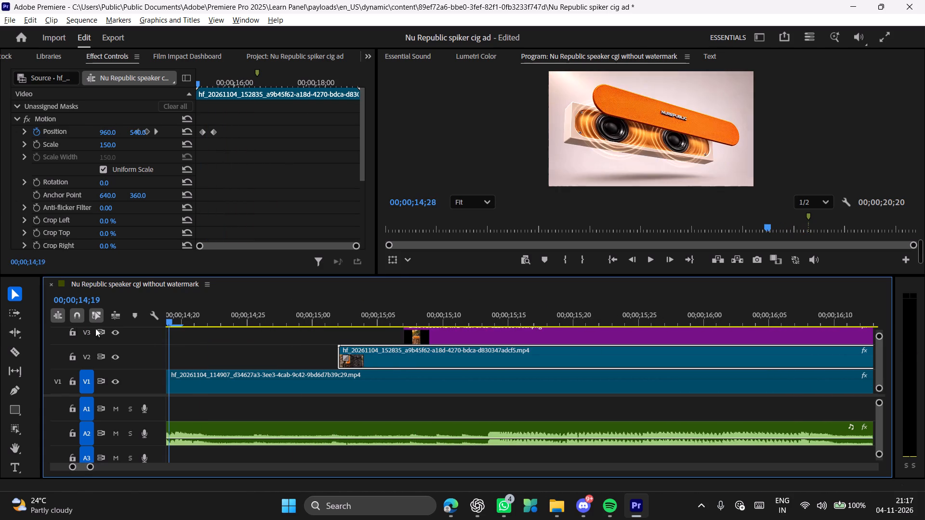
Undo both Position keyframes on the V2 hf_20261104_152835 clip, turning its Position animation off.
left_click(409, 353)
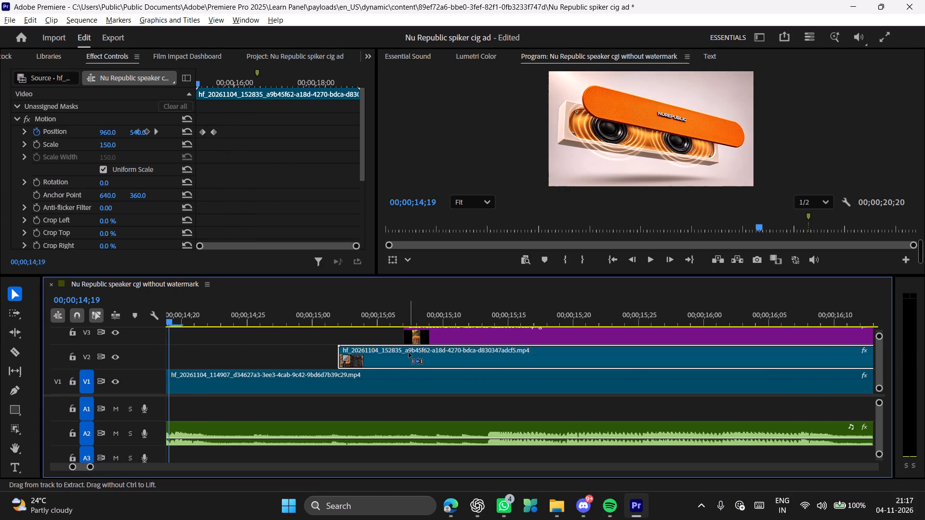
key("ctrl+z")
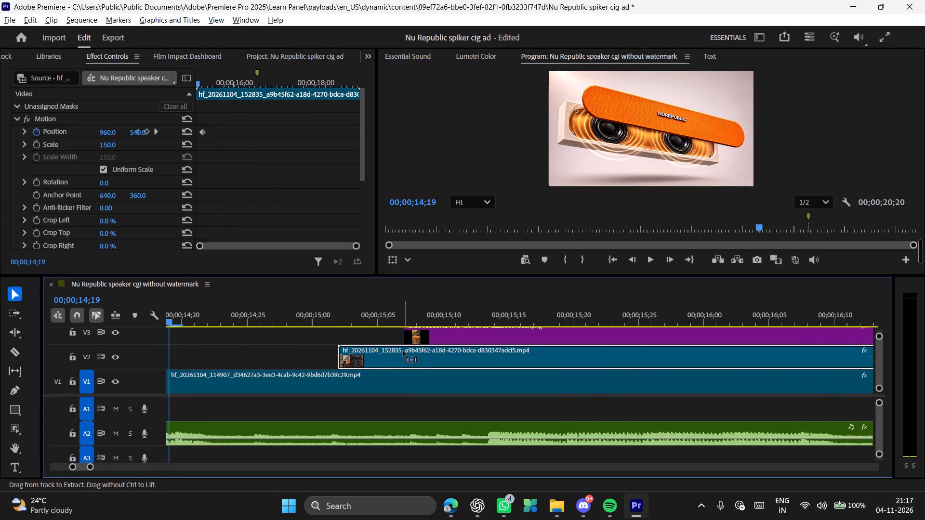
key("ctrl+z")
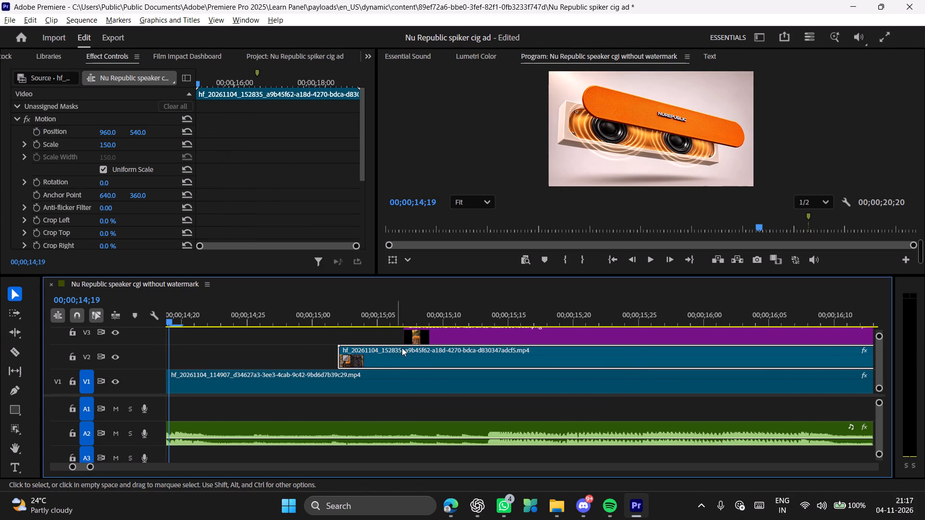
Move the hf_20261104_152835 clip on V2 earlier to start at 00;00;14;25 and play back the split-screen section.
left_click_drag(443, 314, 411, 316)
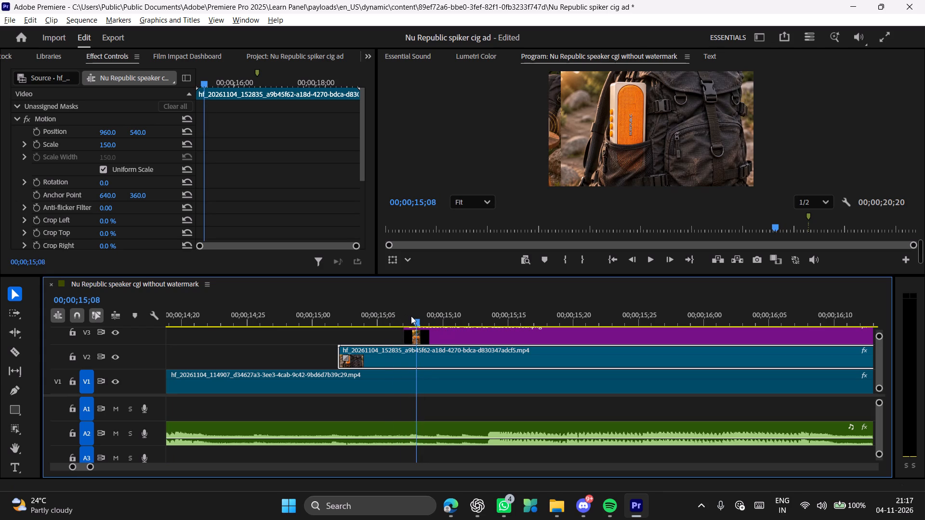
left_click_drag(411, 316, 395, 316)
left_click_drag(452, 355, 449, 355)
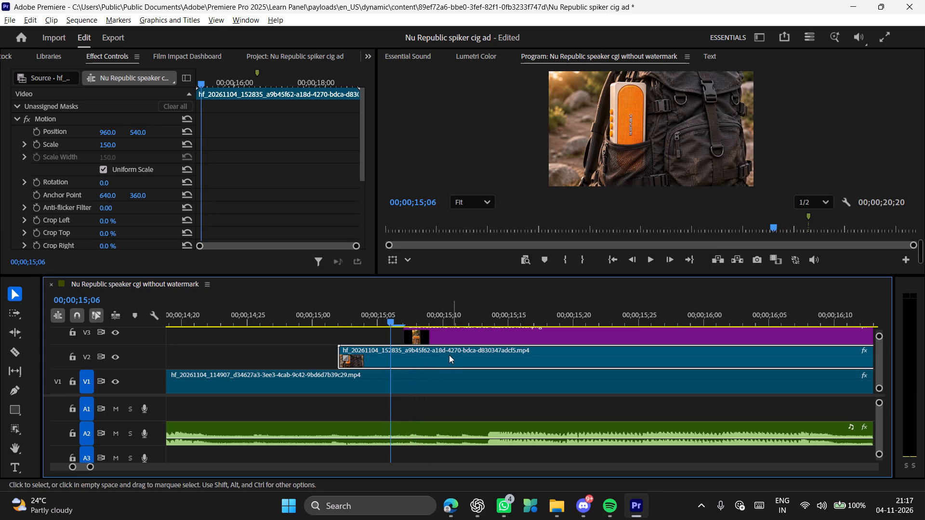
left_click_drag(449, 355, 357, 354)
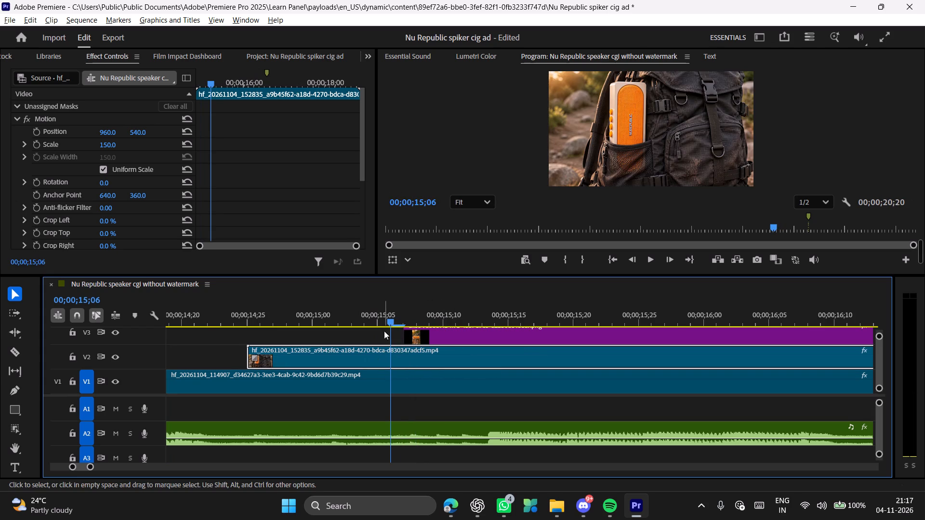
left_click_drag(386, 320, 214, 320)
key("space")
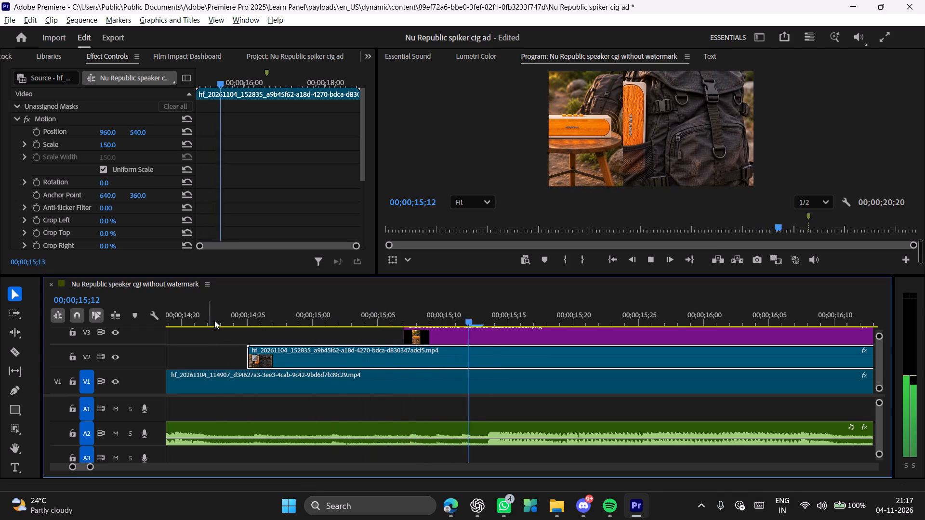
key("space")
key("space")
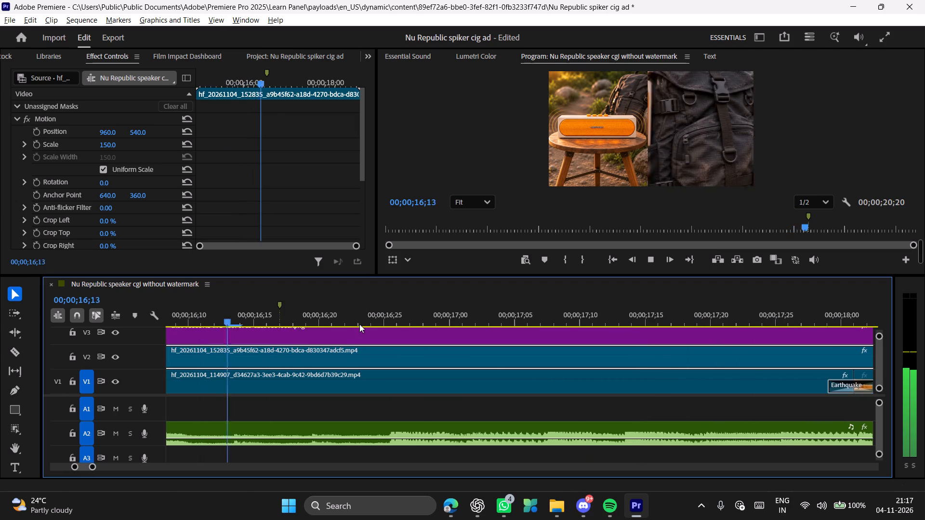
key("space")
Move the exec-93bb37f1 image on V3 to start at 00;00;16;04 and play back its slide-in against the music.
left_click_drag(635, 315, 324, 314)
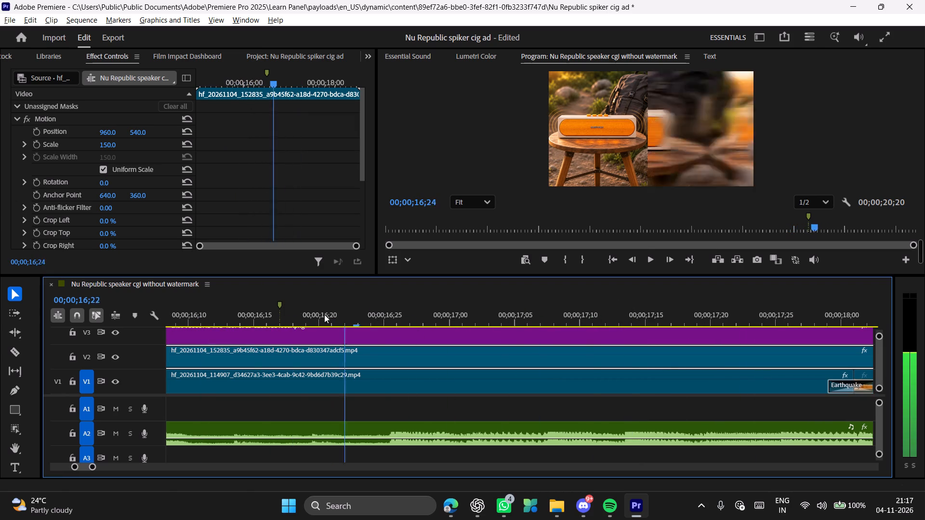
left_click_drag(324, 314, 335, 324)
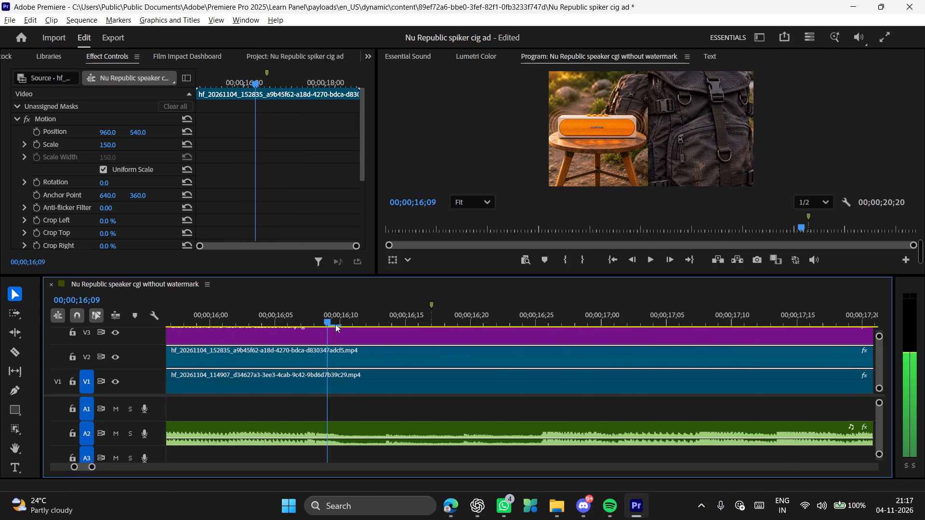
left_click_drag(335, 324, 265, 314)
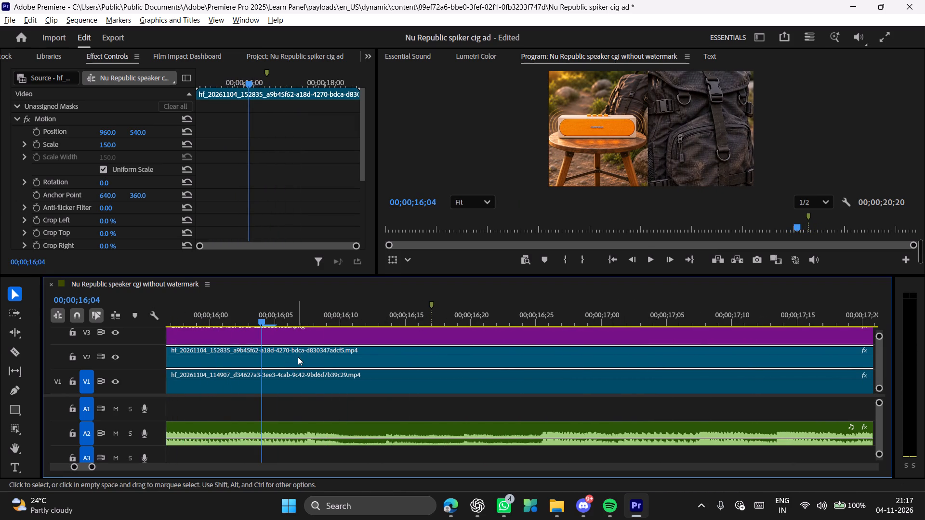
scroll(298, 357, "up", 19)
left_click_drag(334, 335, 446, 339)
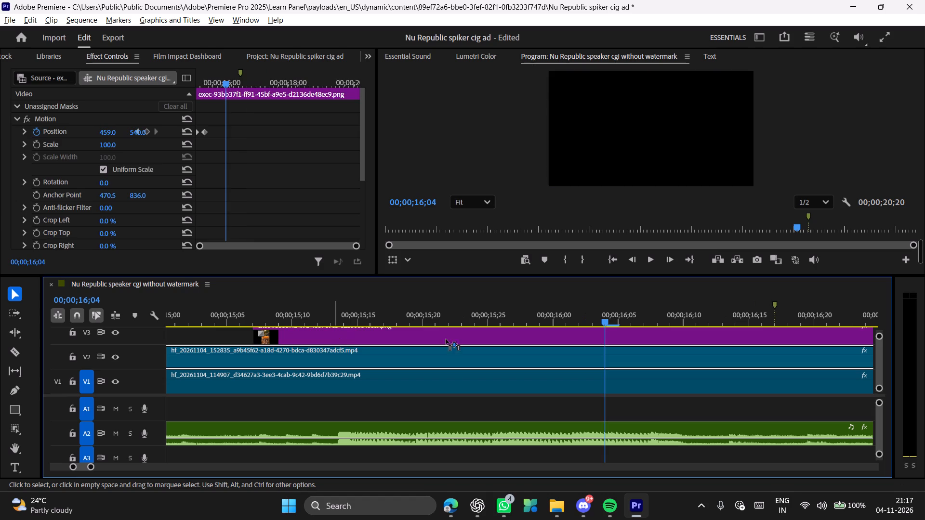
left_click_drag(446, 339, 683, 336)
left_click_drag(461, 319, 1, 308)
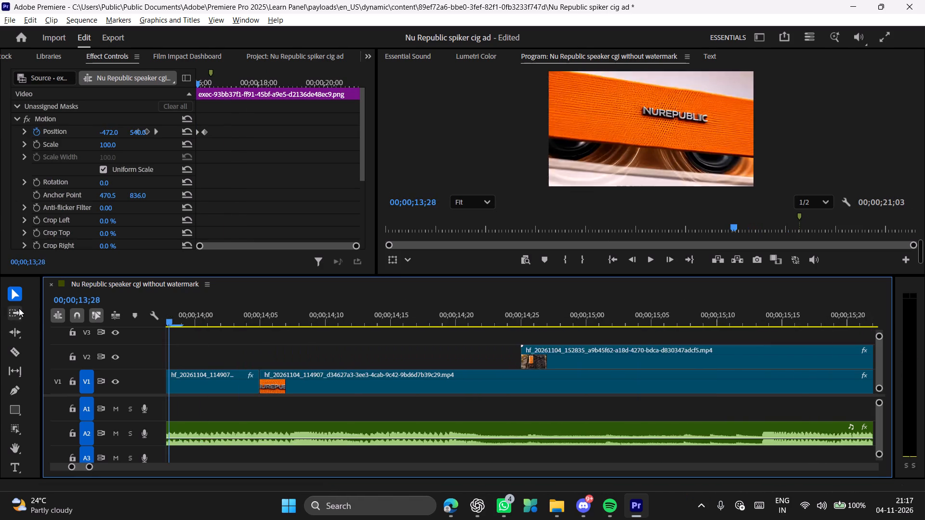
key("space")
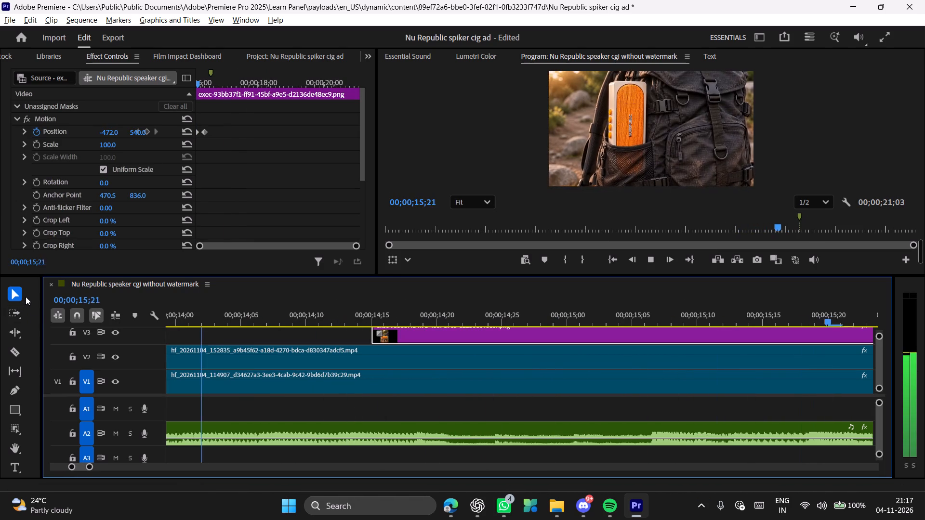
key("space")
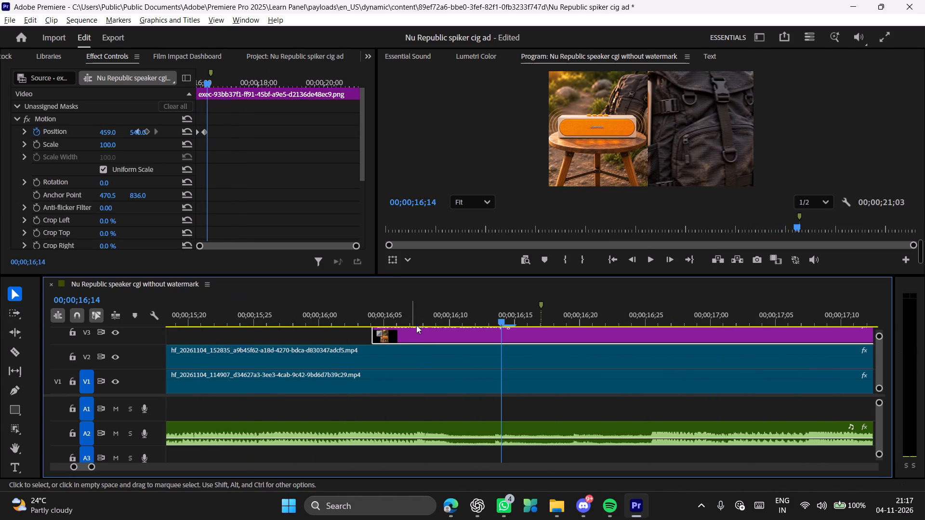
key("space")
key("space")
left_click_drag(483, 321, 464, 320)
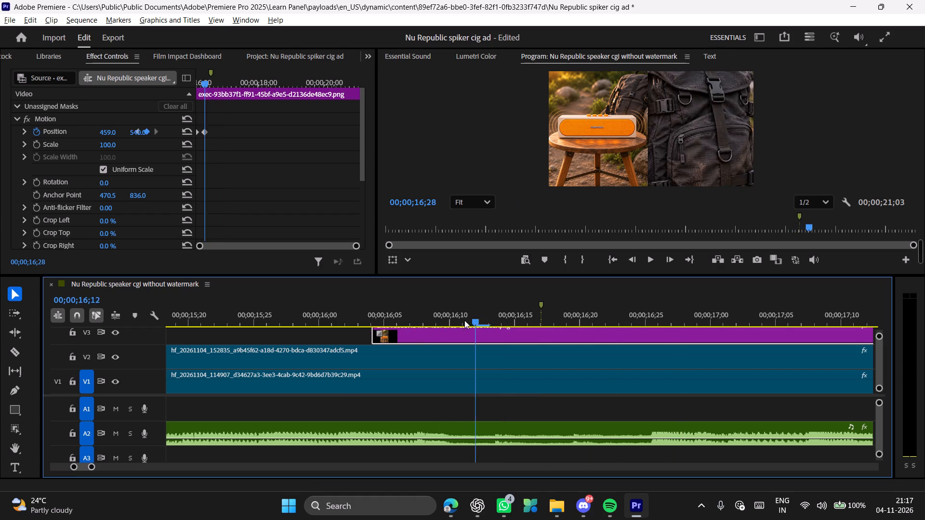
Move the exec-93bb37f1 image on V3 earlier to start at 00;00;15;24 and play back its slide-in.
left_click_drag(464, 320, 61, 317)
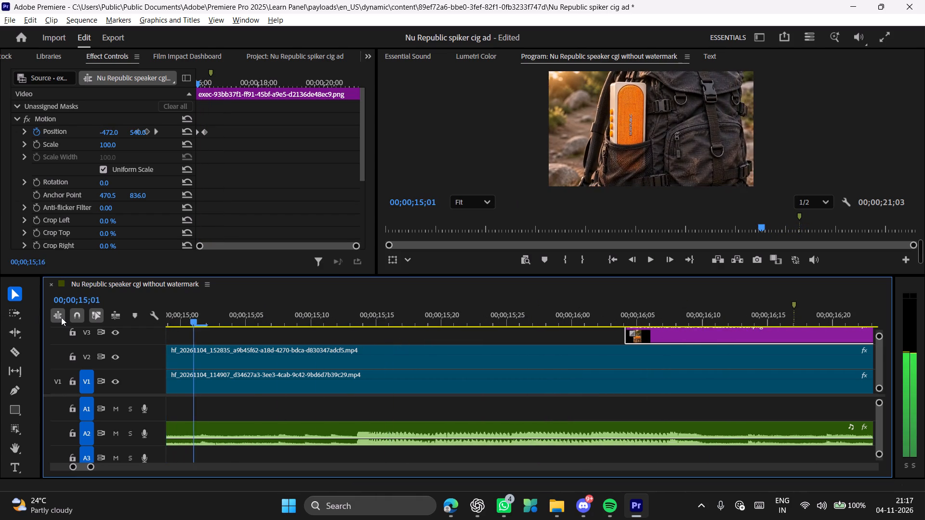
left_click_drag(61, 317, 734, 335)
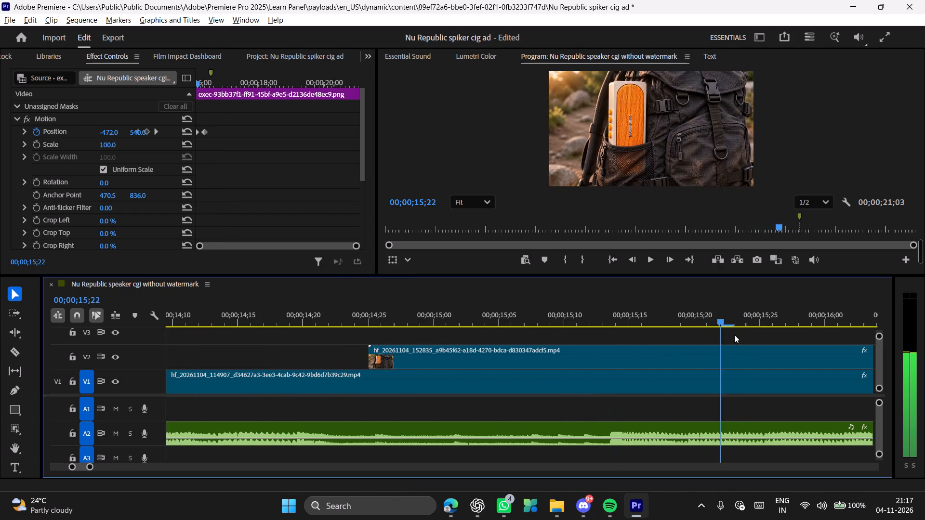
left_click_drag(734, 335, 753, 335)
scroll(562, 319, "down", 14)
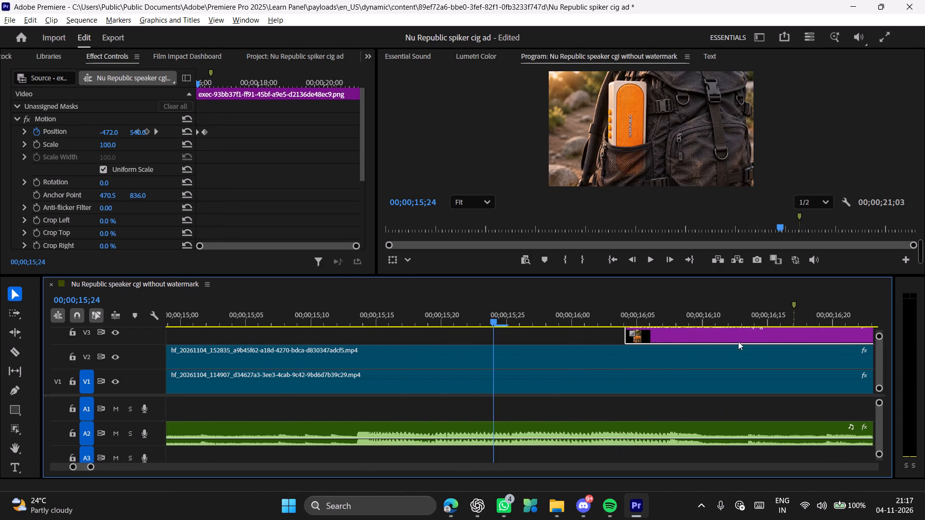
left_click_drag(745, 333, 616, 335)
left_click_drag(352, 320, 325, 318)
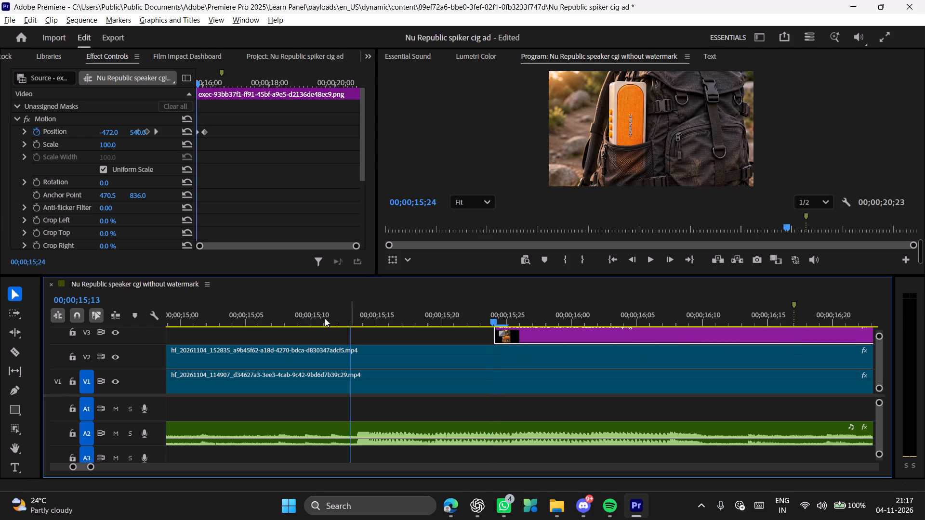
left_click_drag(325, 318, 222, 316)
key("space")
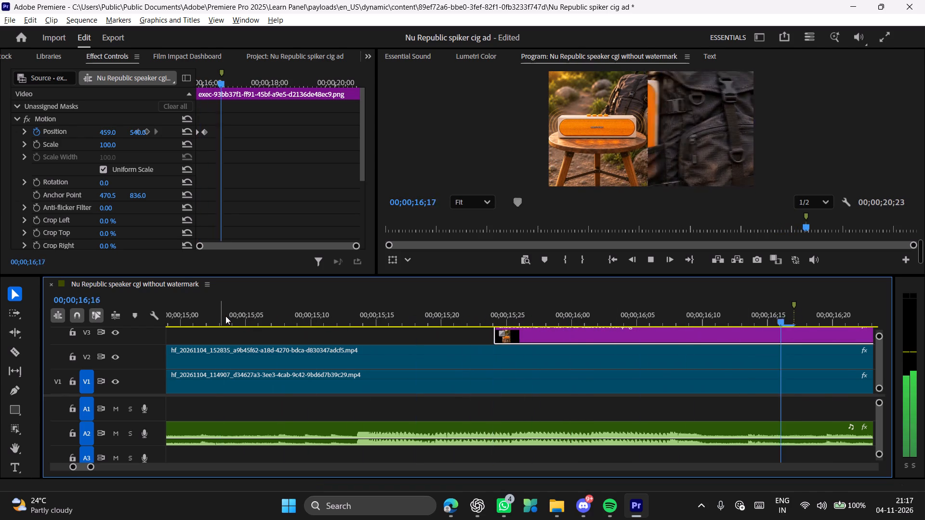
key("space")
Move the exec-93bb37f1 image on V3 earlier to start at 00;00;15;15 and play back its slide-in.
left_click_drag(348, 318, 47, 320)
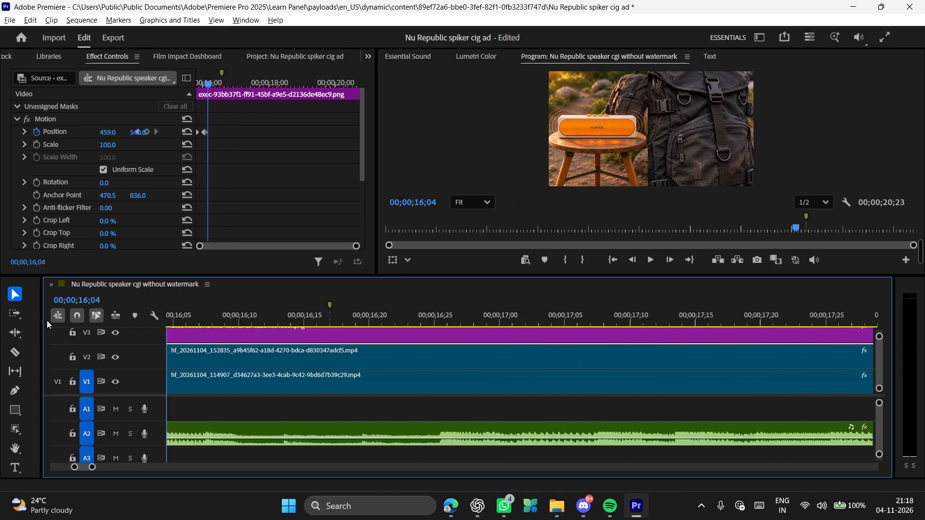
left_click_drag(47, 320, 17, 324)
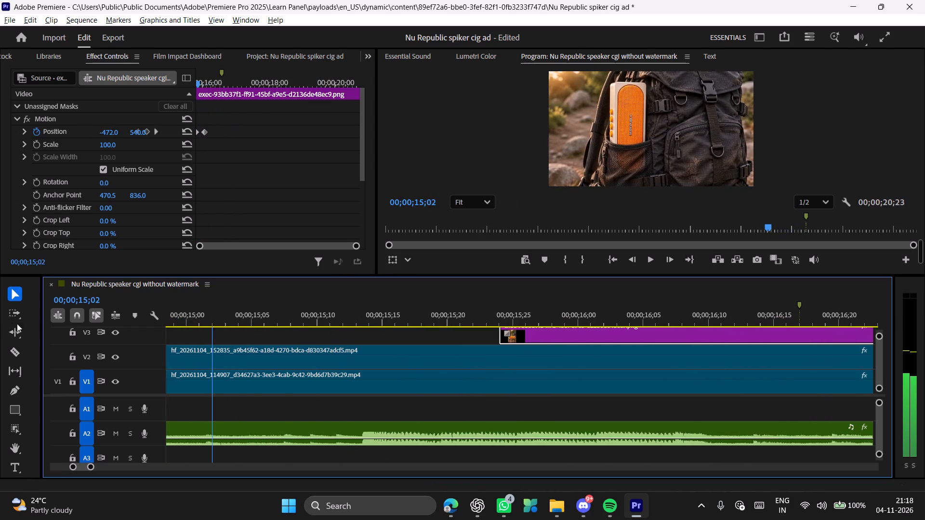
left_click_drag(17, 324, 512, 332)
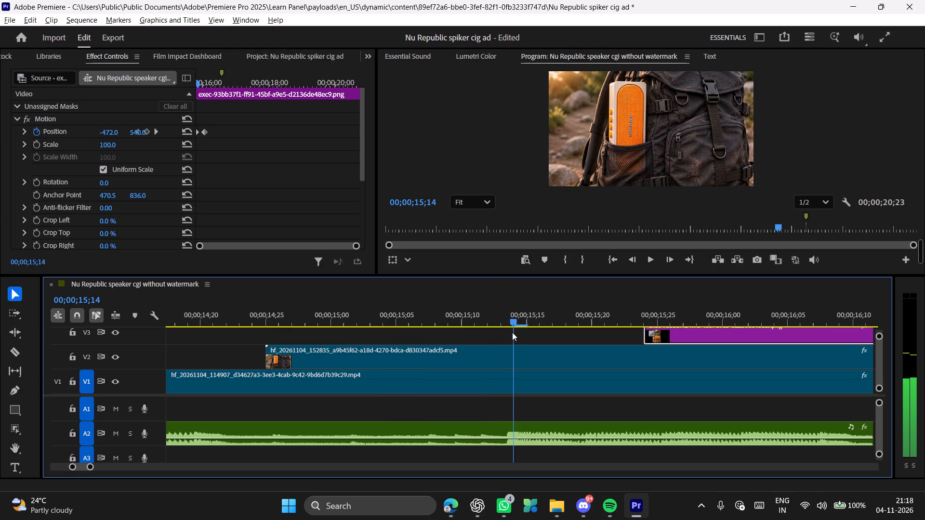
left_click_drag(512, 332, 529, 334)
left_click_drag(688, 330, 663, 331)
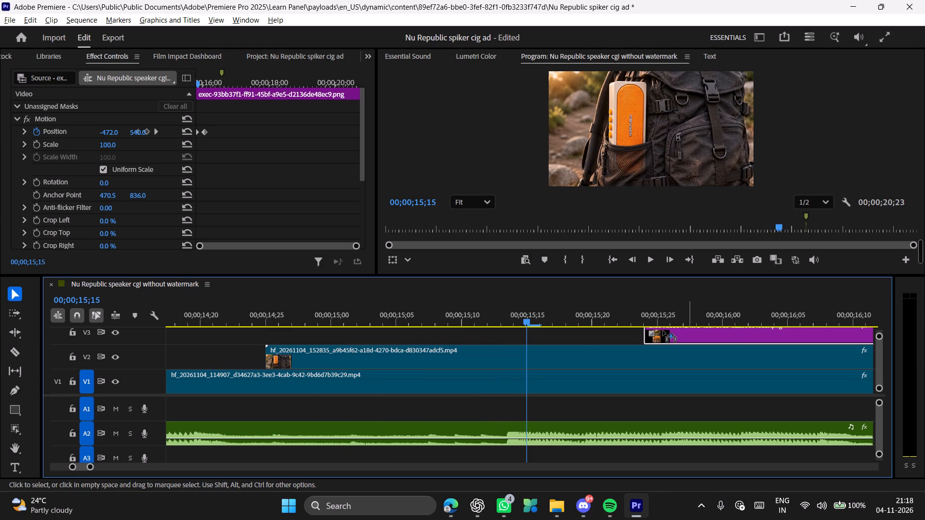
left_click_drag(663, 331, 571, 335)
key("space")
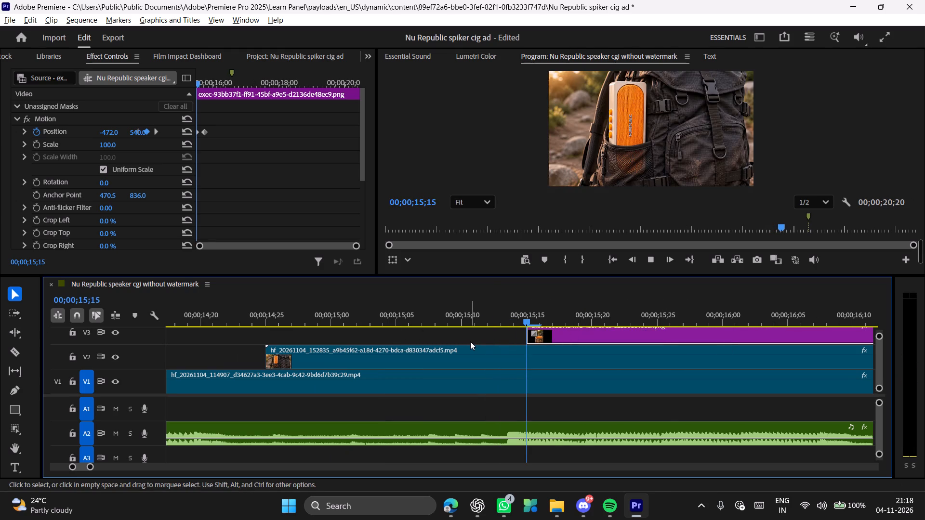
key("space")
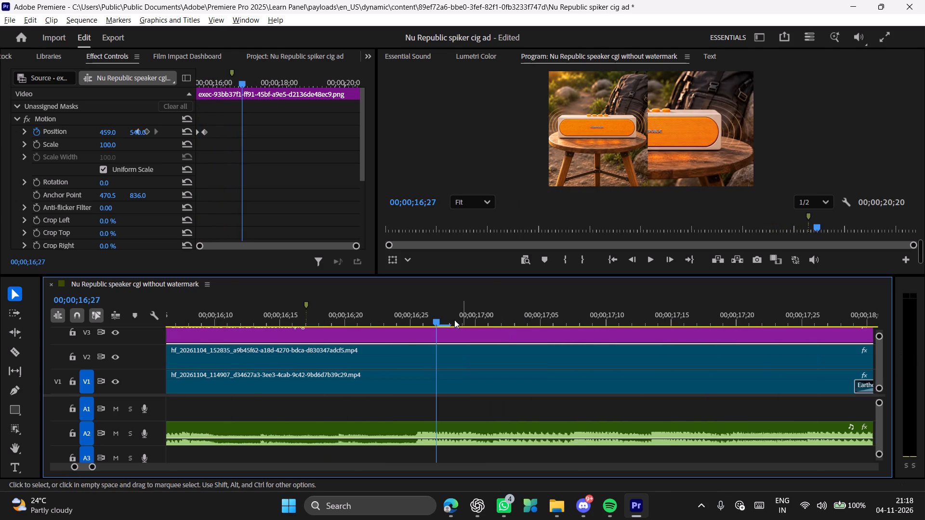
Move the exec-93bb37f1 image on V3 earlier to start at 00;00;15;13 and review its slide-in up to 00;00;15;21.
left_click_drag(454, 320, 153, 332)
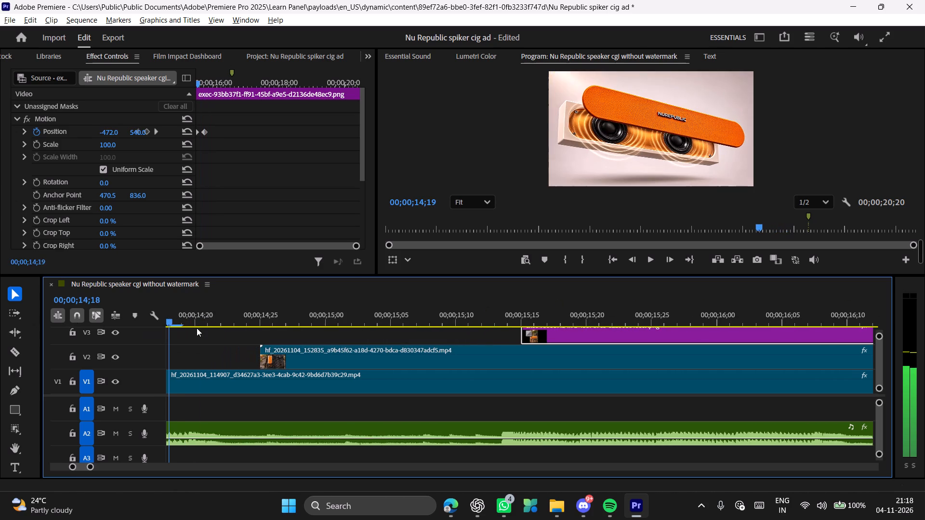
left_click_drag(554, 330, 528, 332)
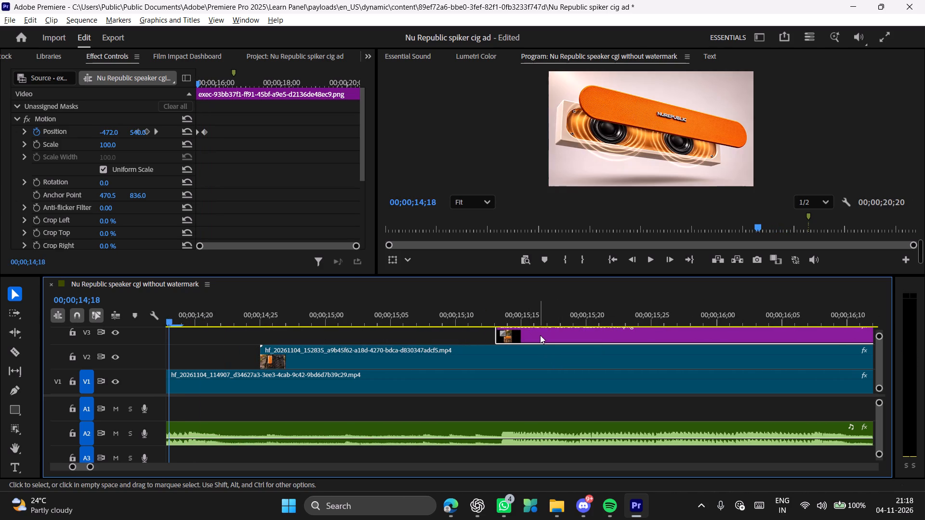
key("space")
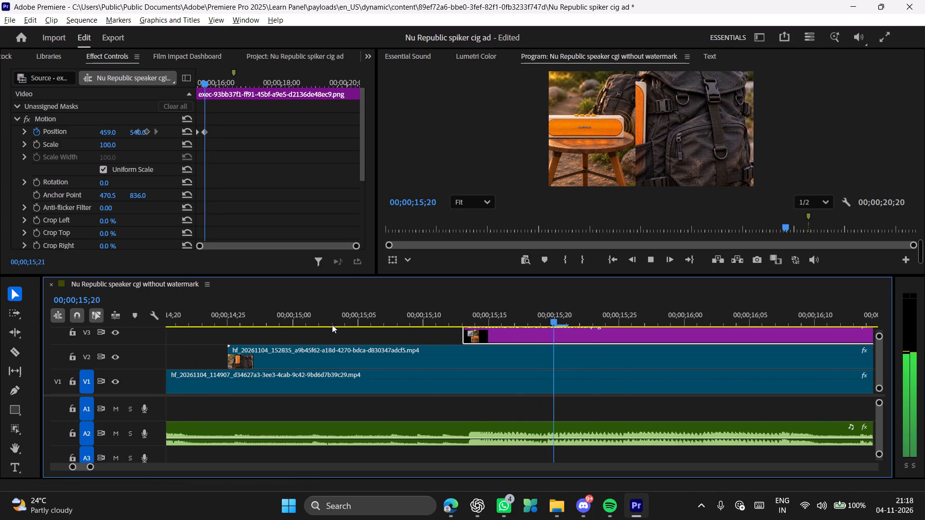
key("space")
left_click_drag(525, 317, 487, 320)
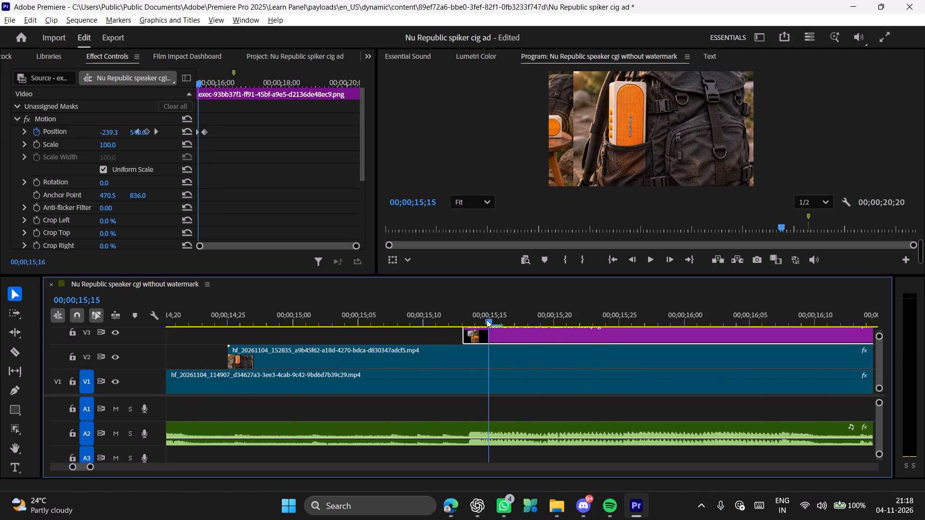
left_click_drag(487, 320, 553, 327)
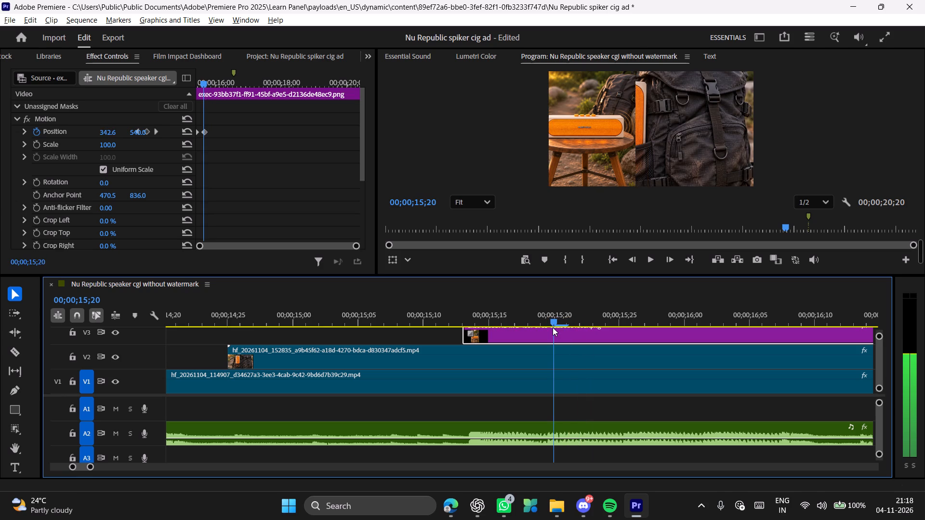
left_click_drag(553, 327, 564, 327)
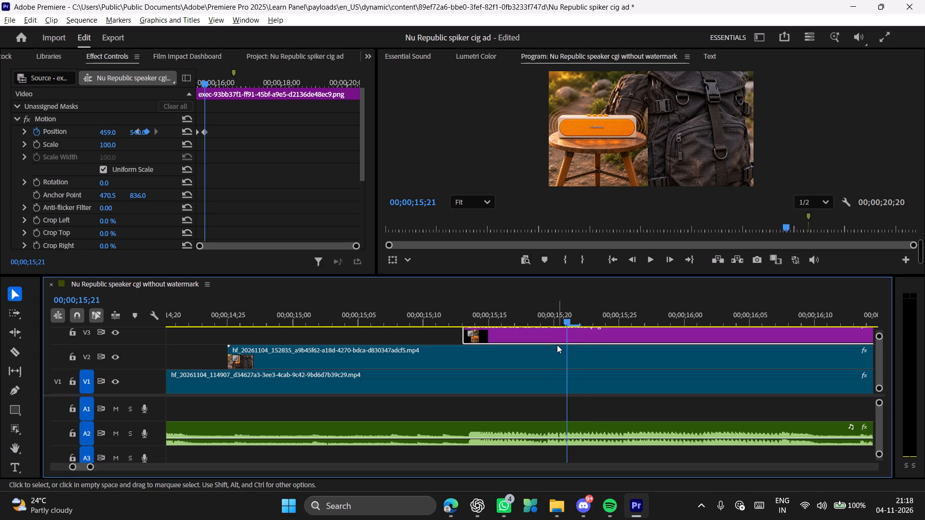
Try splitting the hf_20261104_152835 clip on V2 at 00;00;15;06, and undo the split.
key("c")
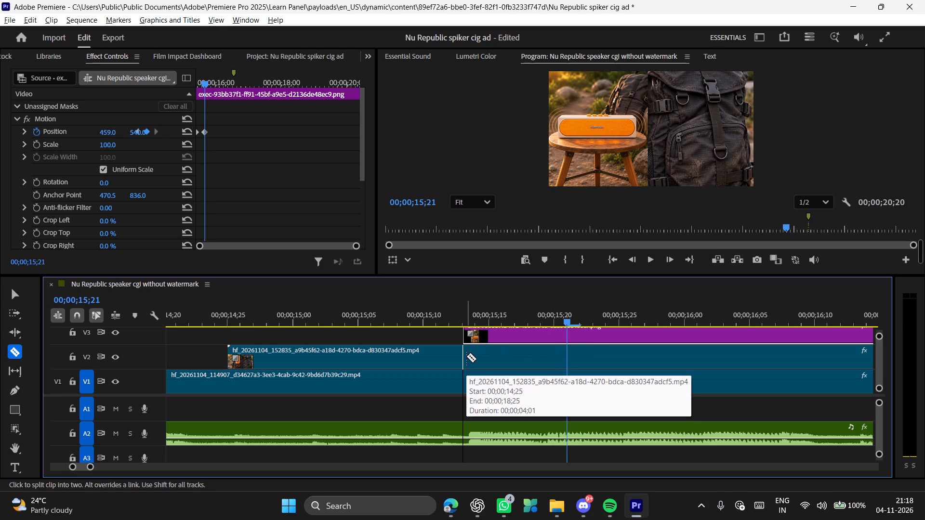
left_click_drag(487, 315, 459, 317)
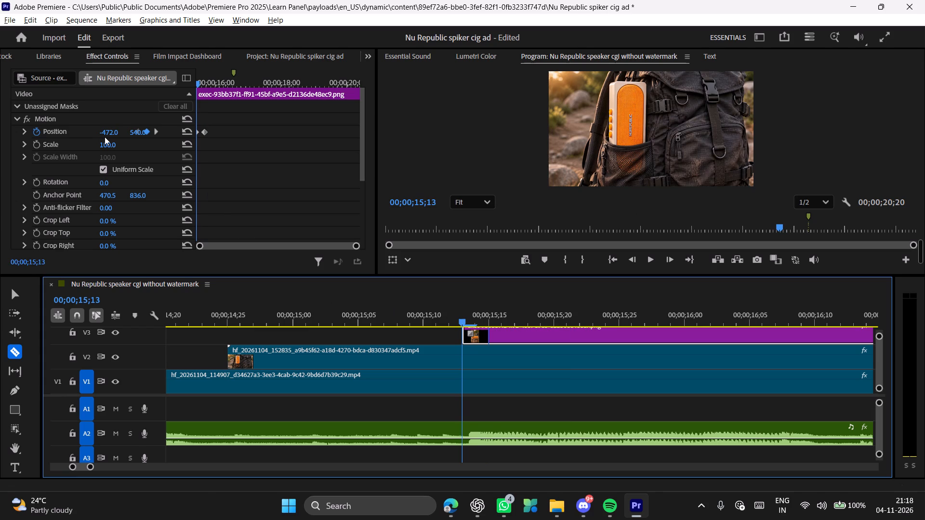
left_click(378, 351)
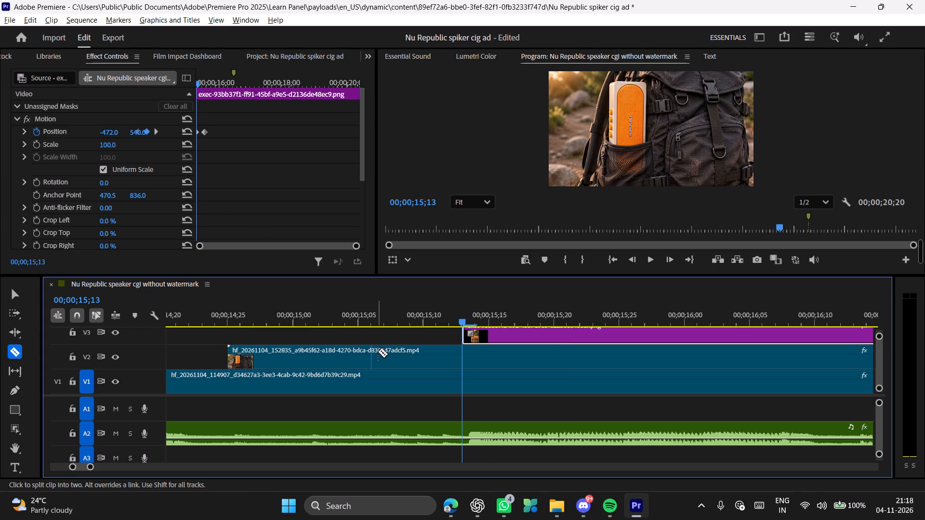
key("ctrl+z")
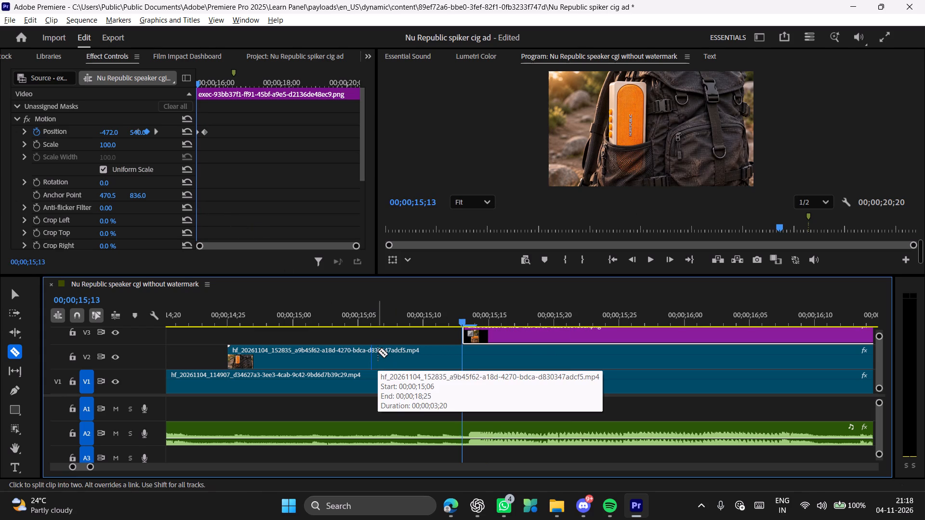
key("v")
Animate the V2 hf_20261104_152835 clip's Position from 960, 540 at 00;00;15;13 to 1554, 540 at 00;00;15;21.
left_click(472, 358)
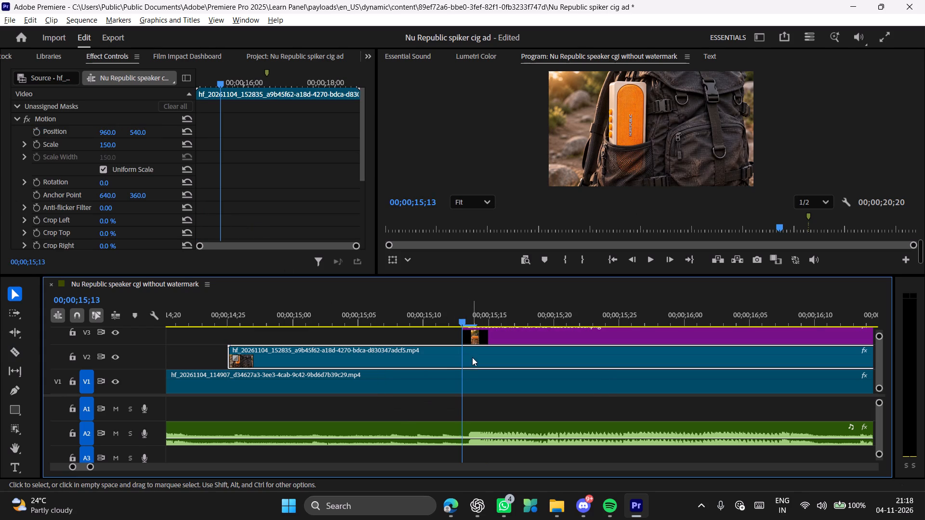
left_click(37, 130)
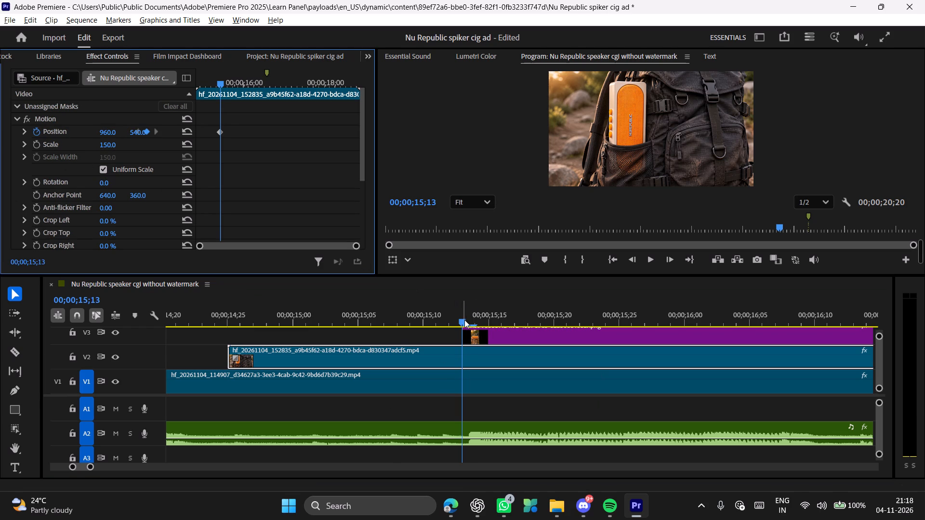
left_click_drag(457, 320, 594, 327)
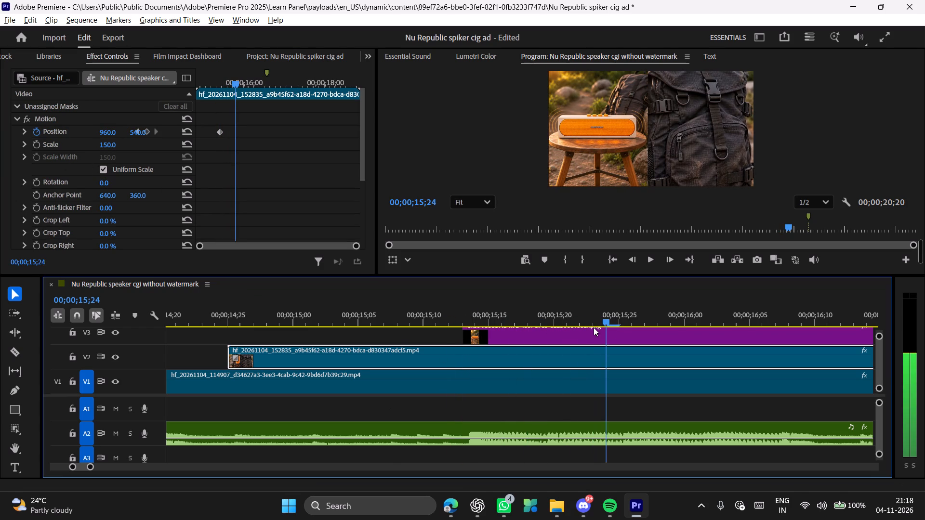
left_click_drag(594, 327, 575, 325)
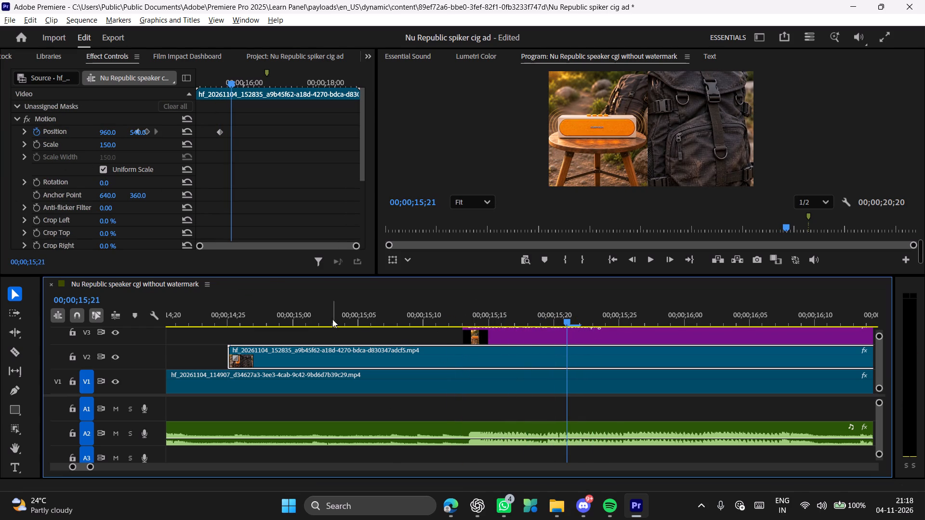
left_click_drag(107, 132, 271, 146)
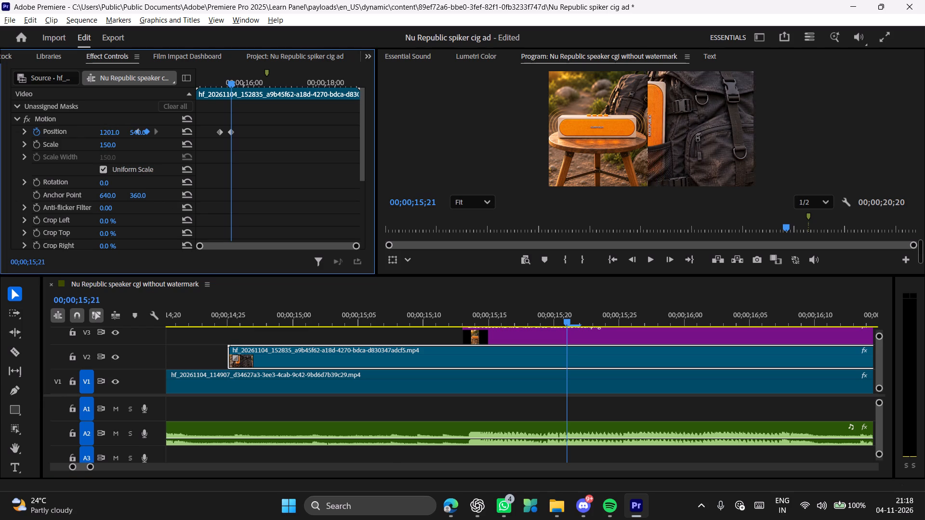
left_click_drag(271, 146, 465, 162)
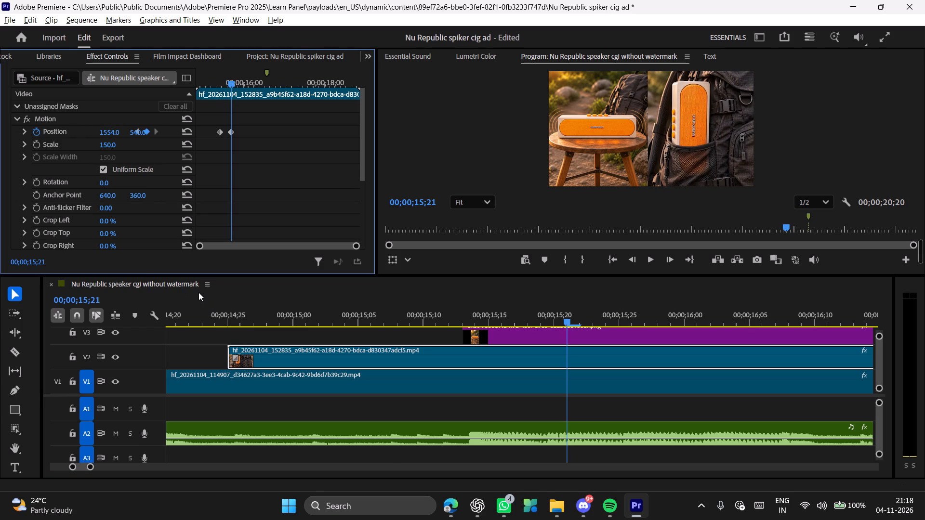
Set the V3 exec-93bb37f1 image's Position keyframe at 00;00;15;21 to 424, 540 and play back the split-screen section.
left_click(526, 339)
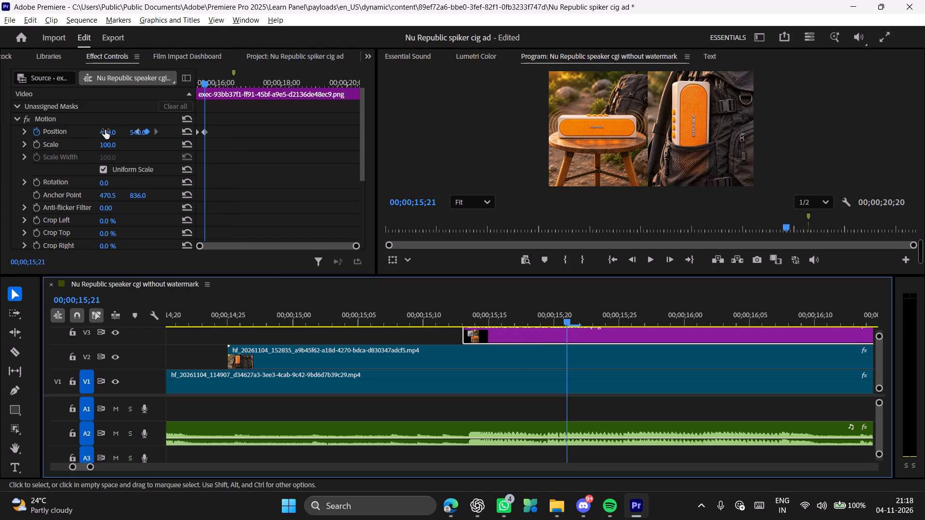
left_click_drag(105, 130, 181, 141)
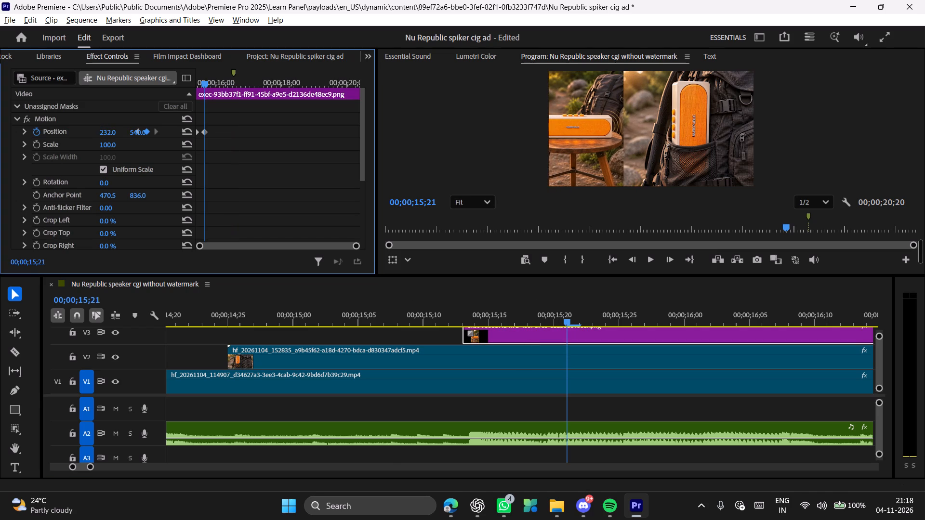
left_click_drag(181, 141, 297, 148)
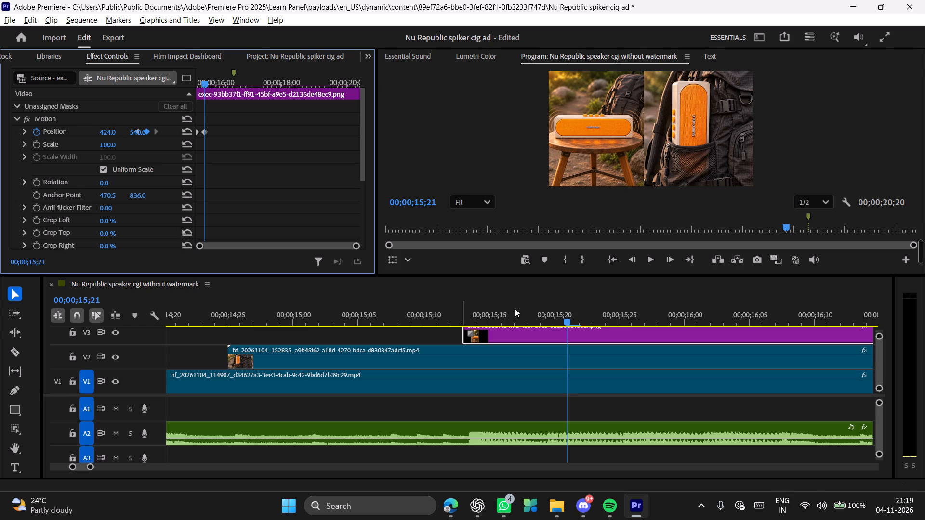
left_click_drag(561, 320, 207, 335)
key("space")
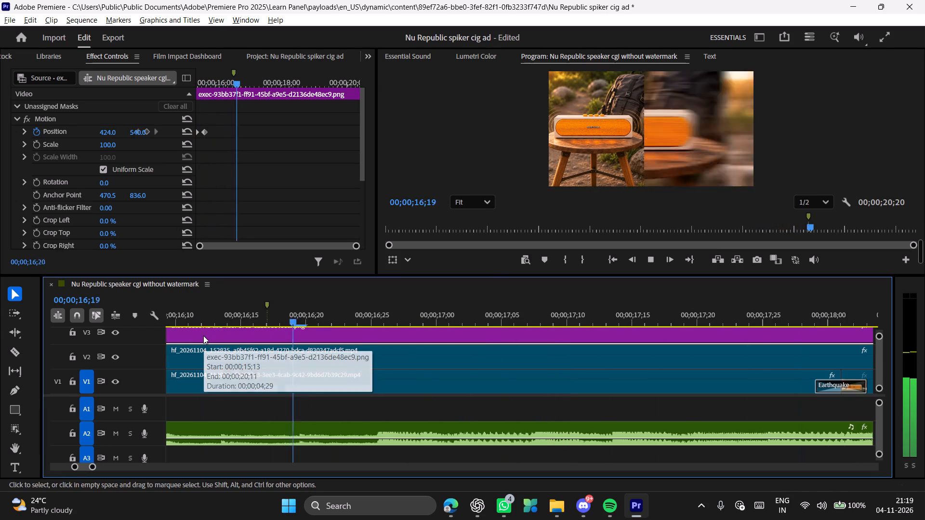
key("space")
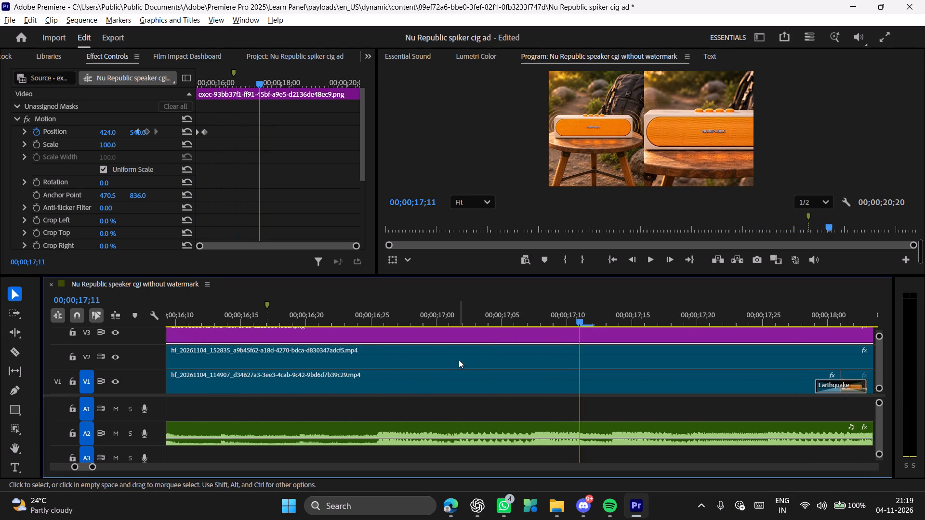
key("space")
key("space")
Trim the end of the exec-93bb37f1 image on V3 back to 00;00;16;09.
scroll(434, 364, "down", 14, "alt")
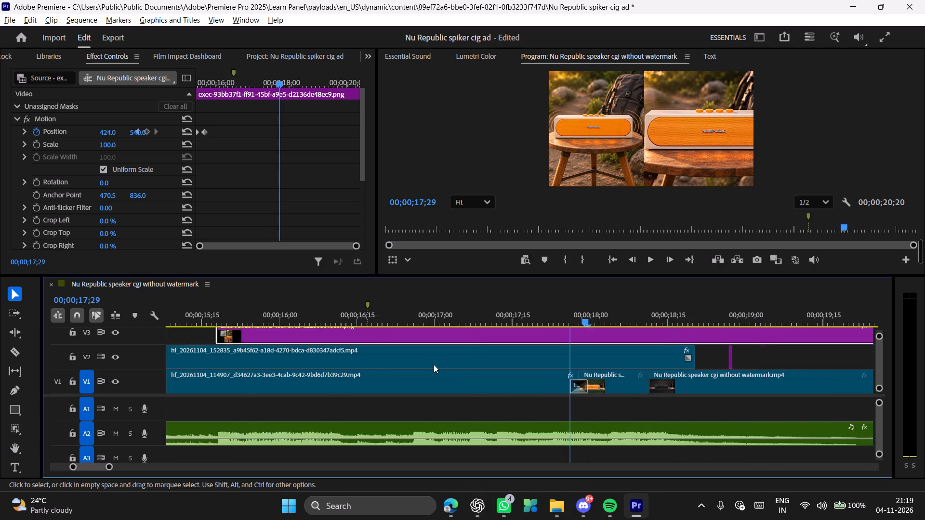
scroll(434, 364, "down", 3, "alt")
left_click_drag(450, 315, 363, 316)
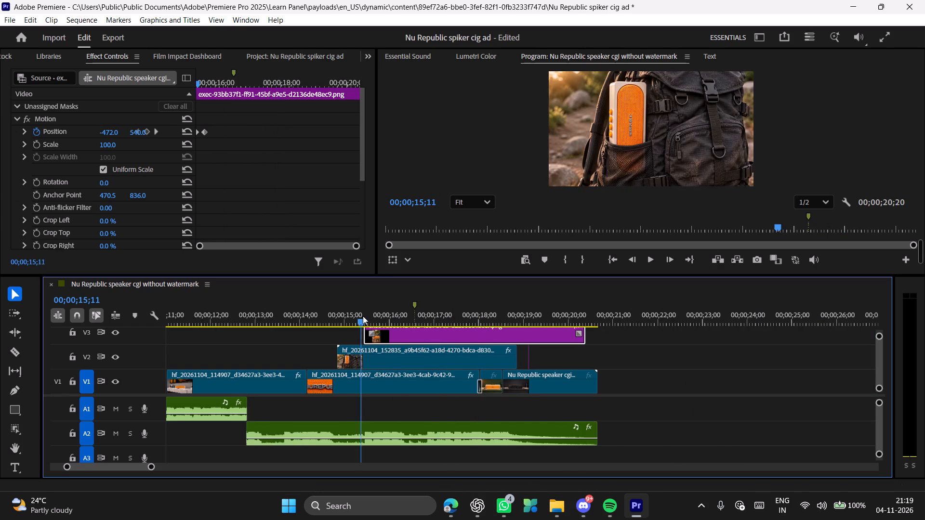
left_click_drag(363, 316, 391, 323)
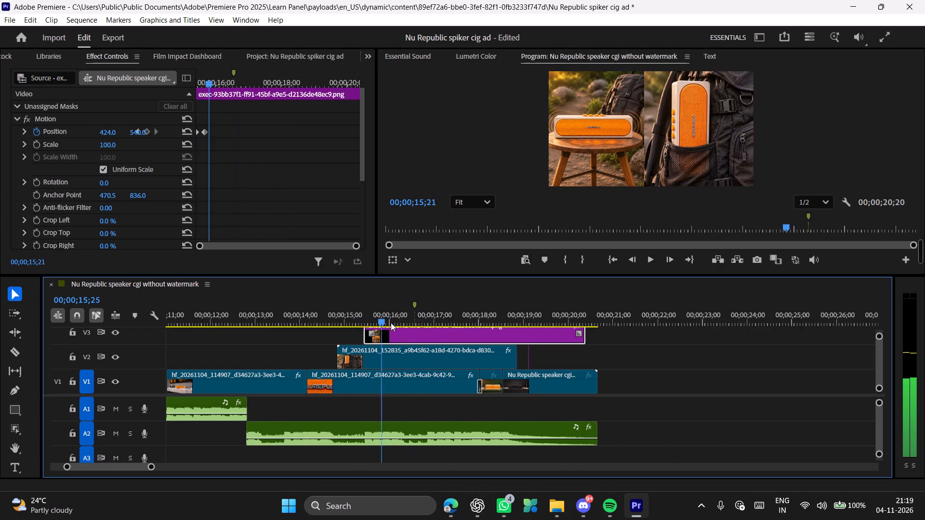
left_click_drag(391, 323, 412, 327)
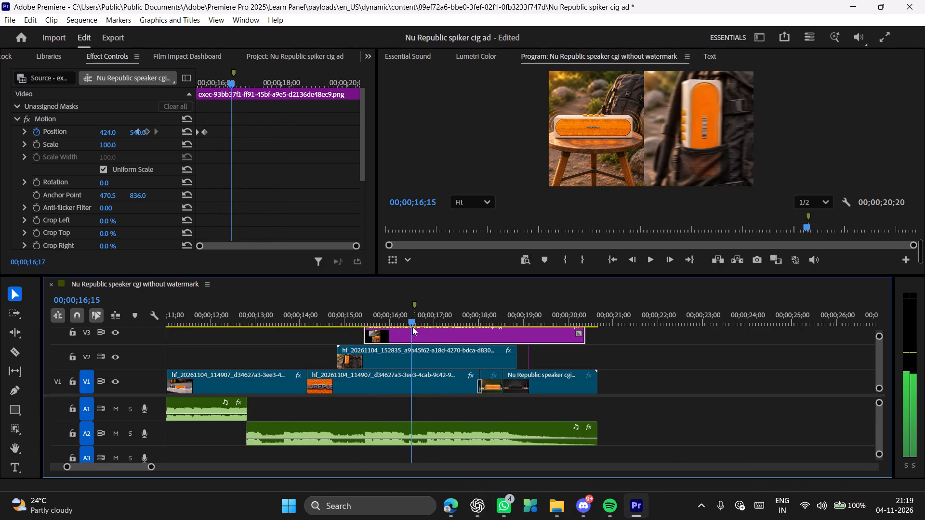
left_click_drag(412, 327, 404, 327)
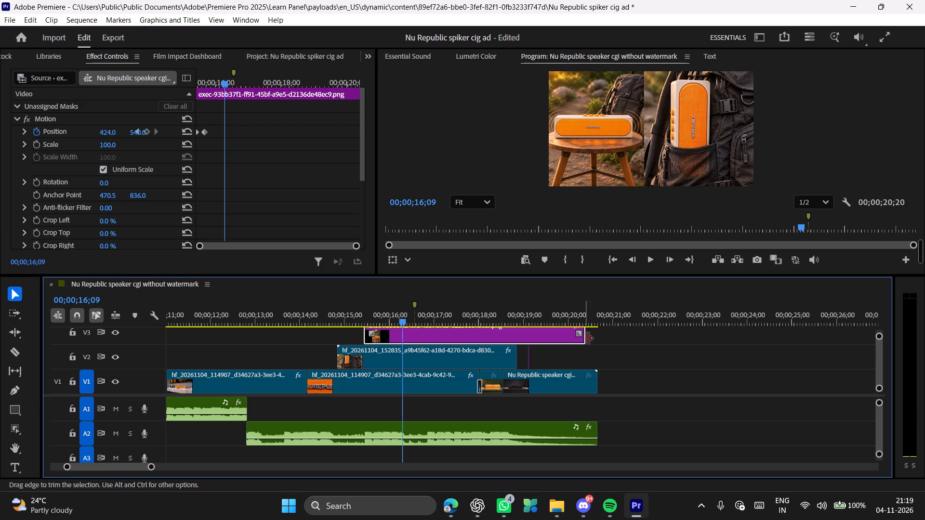
left_click_drag(588, 336, 408, 328)
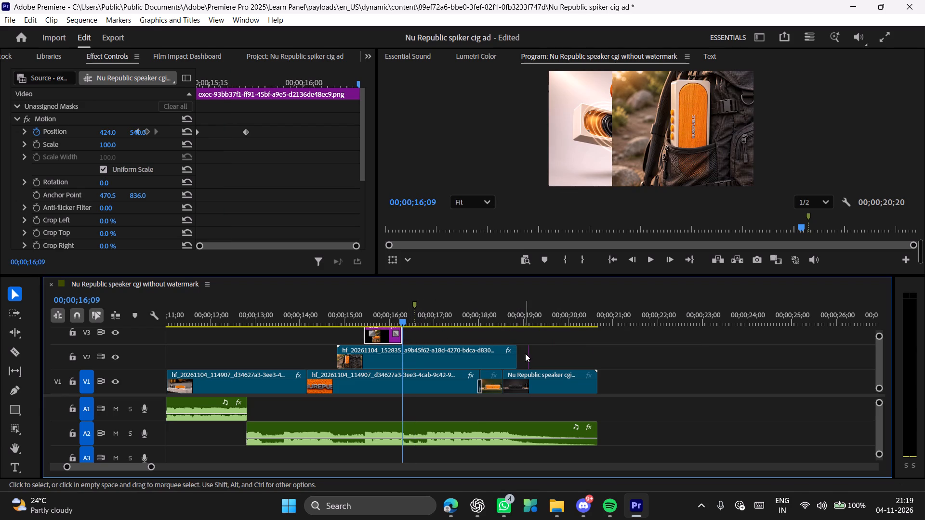
Trim the end of the hf_20261104_152835 clip on V2 to 00;00;16;09 and play back the split-screen section.
left_click_drag(516, 353, 412, 353)
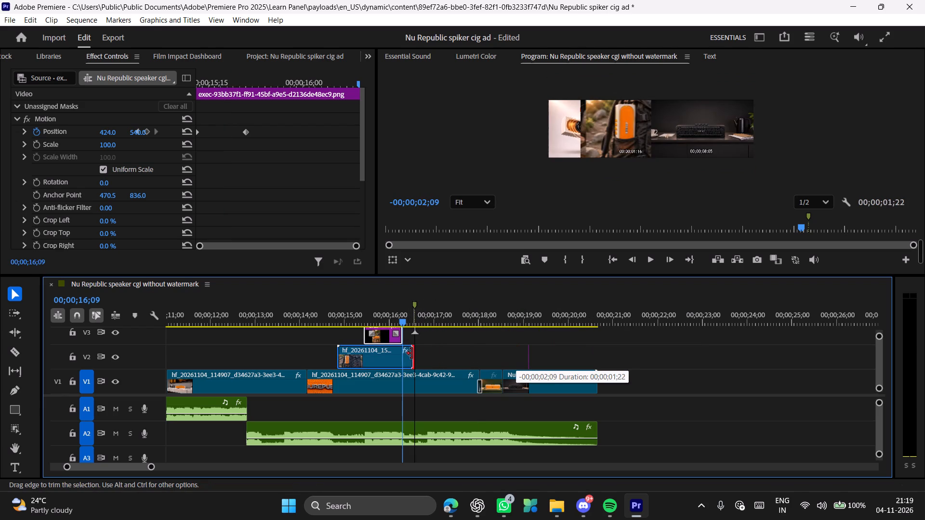
left_click_drag(412, 353, 401, 354)
left_click_drag(386, 317, 309, 317)
key("space")
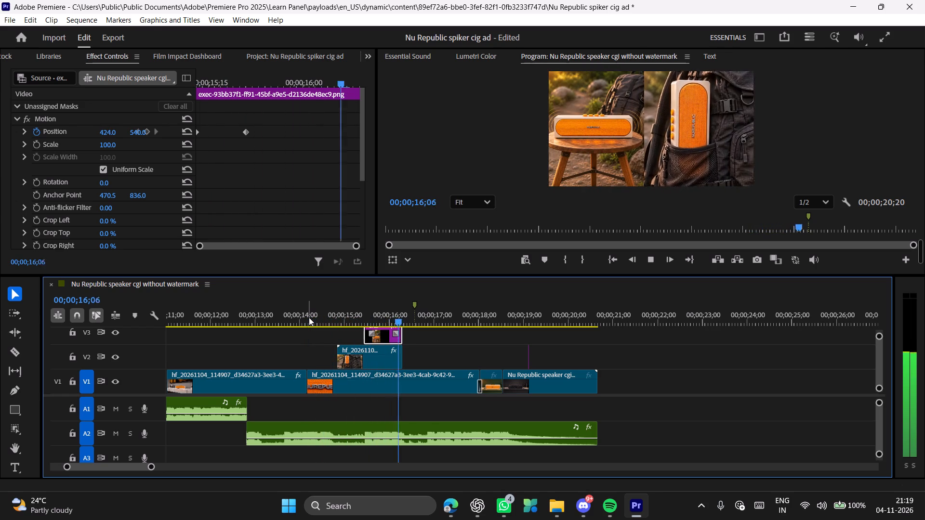
key("space")
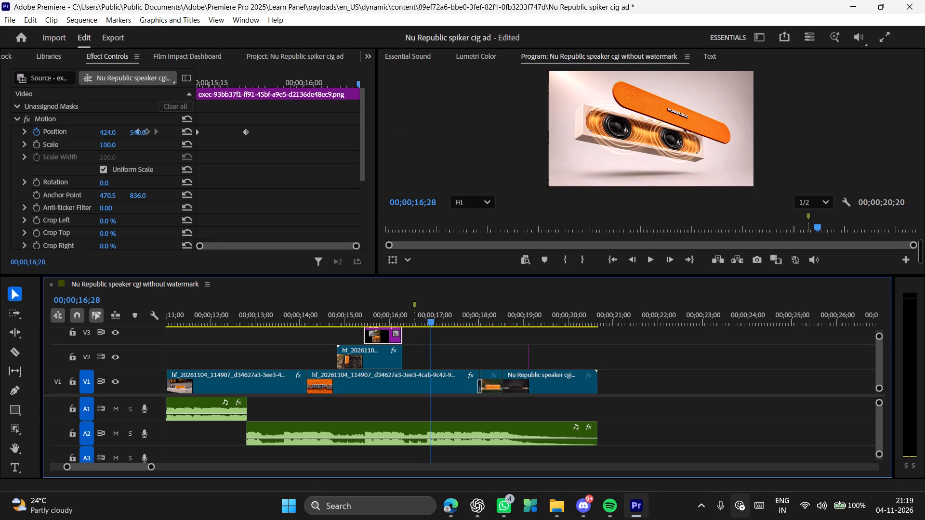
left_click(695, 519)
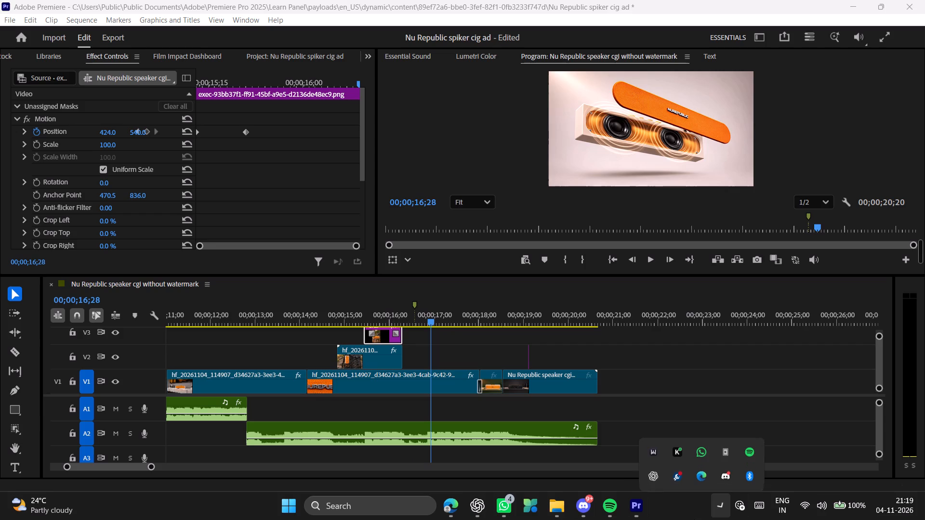
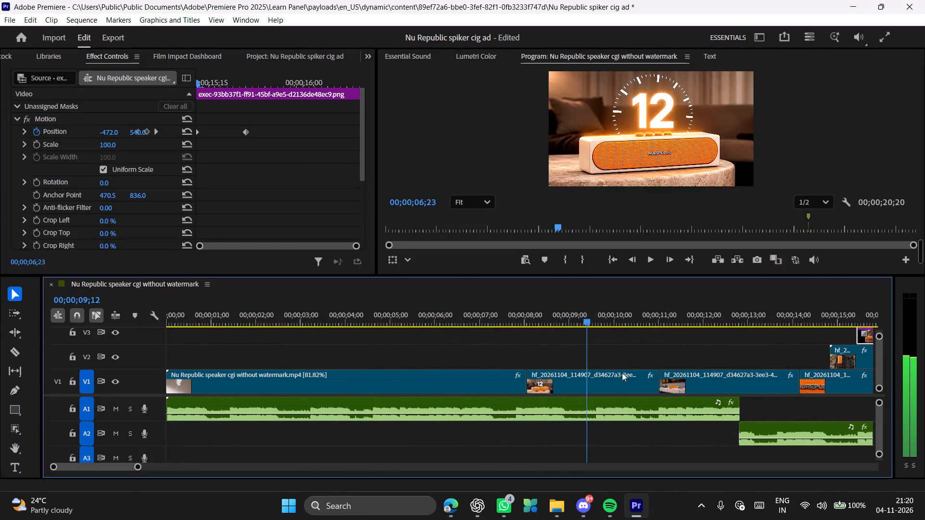
Play back the edited sequence through the closing shots and return the playhead to 00;00;00;00.
key("space")
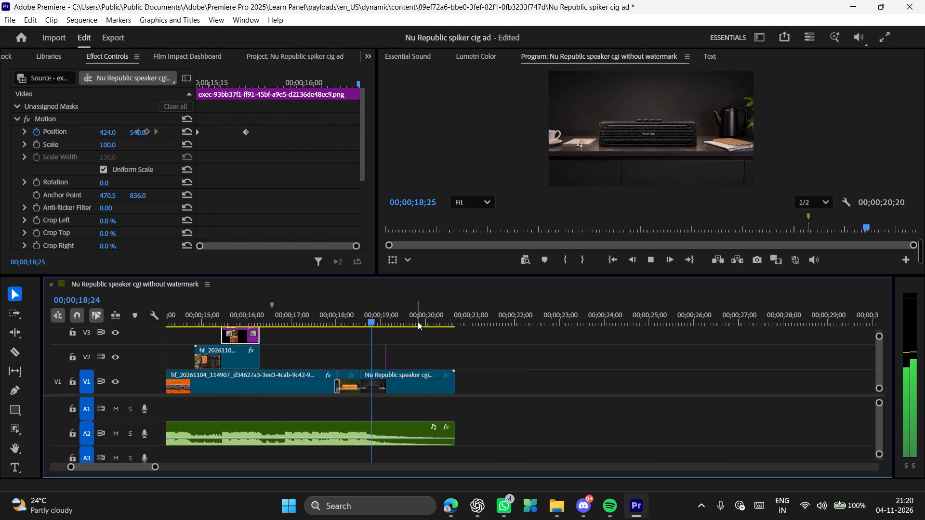
left_click_drag(418, 322, 33, 316)
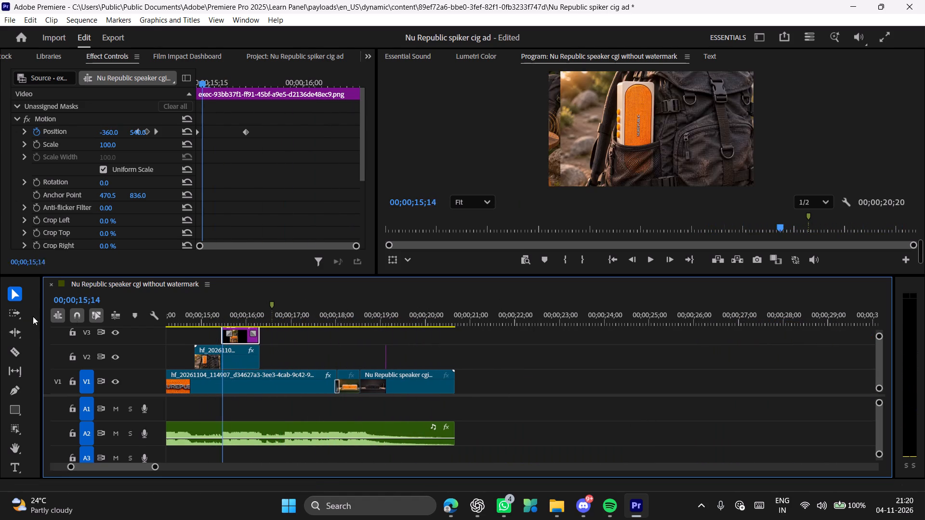
left_click_drag(33, 316, 17, 323)
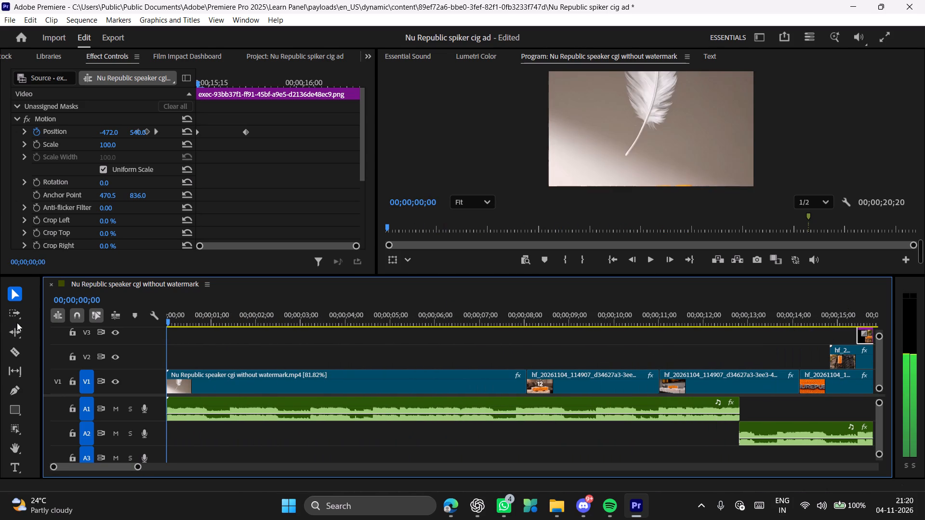
left_click_drag(17, 323, 22, 324)
Switch to Microsoft Edge, search the web for "sound effects" in a new tab and open Pixabay's sound effects page.
left_click(445, 515)
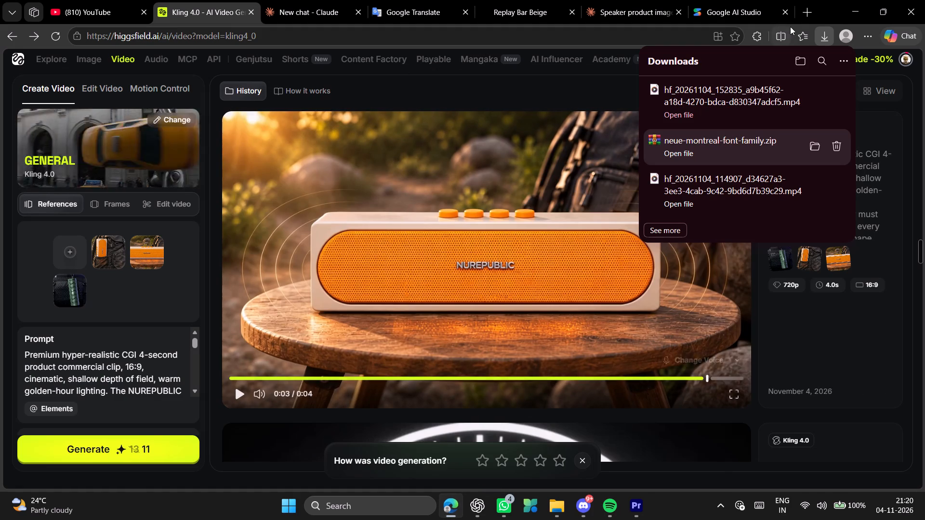
left_click(806, 14)
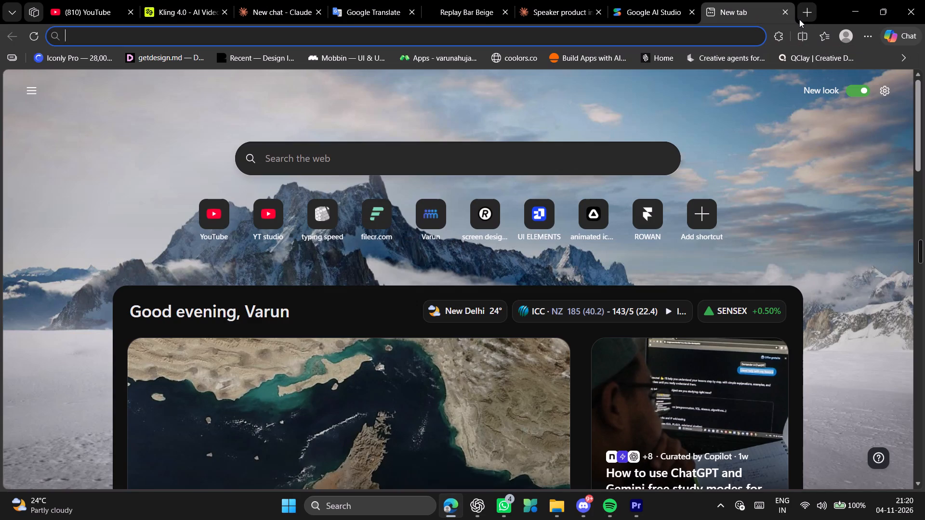
type("sound")
key("space")
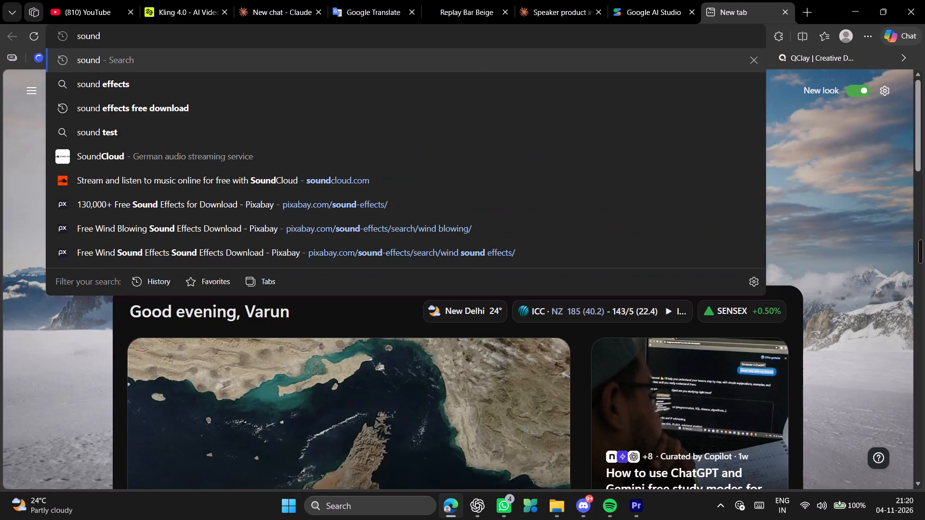
key("Down")
key("Return")
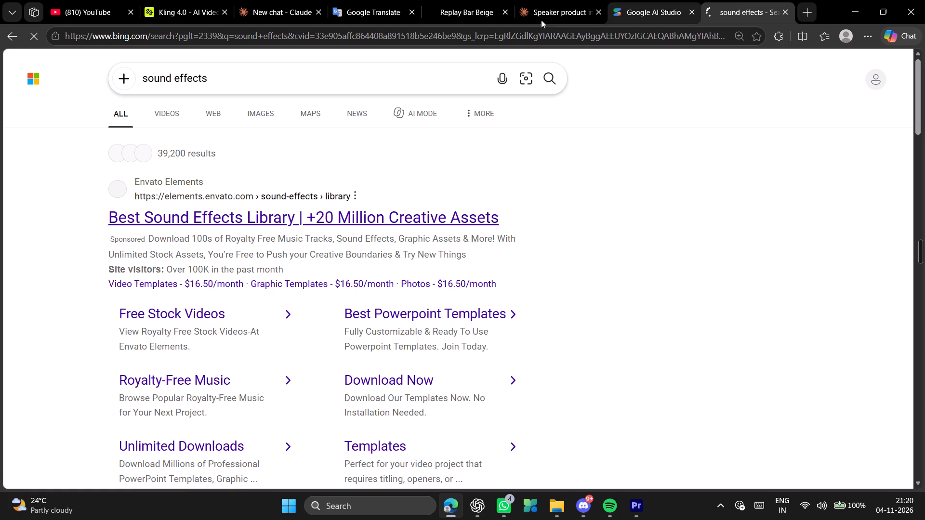
left_click(383, 220)
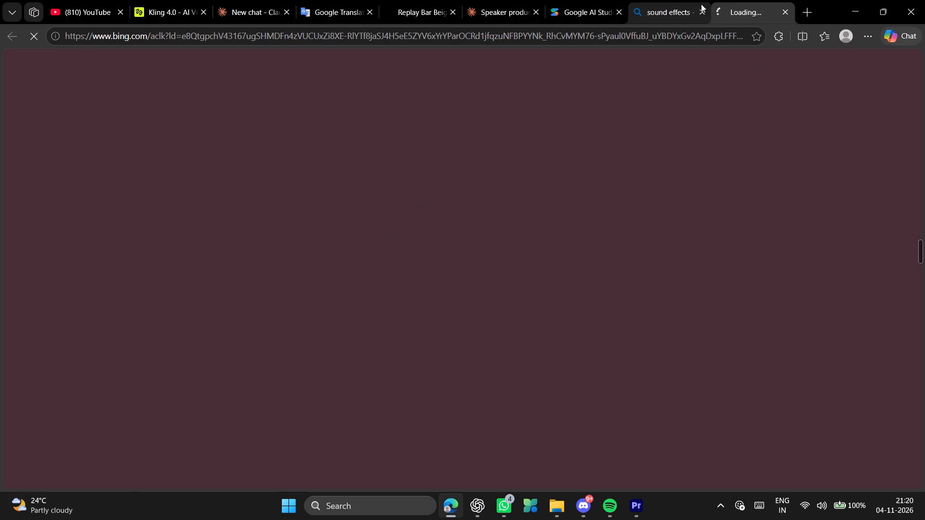
middle_click(741, 1)
scroll(237, 380, "down", 7)
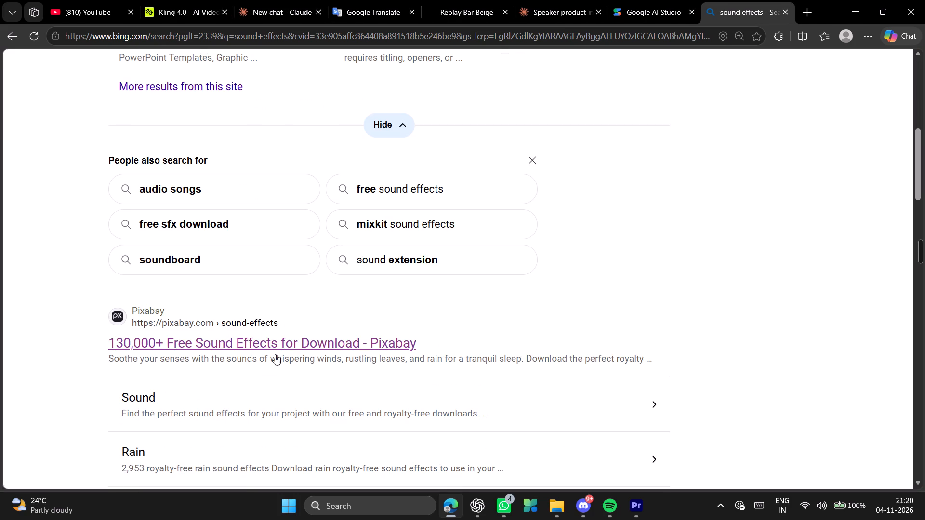
left_click(289, 338)
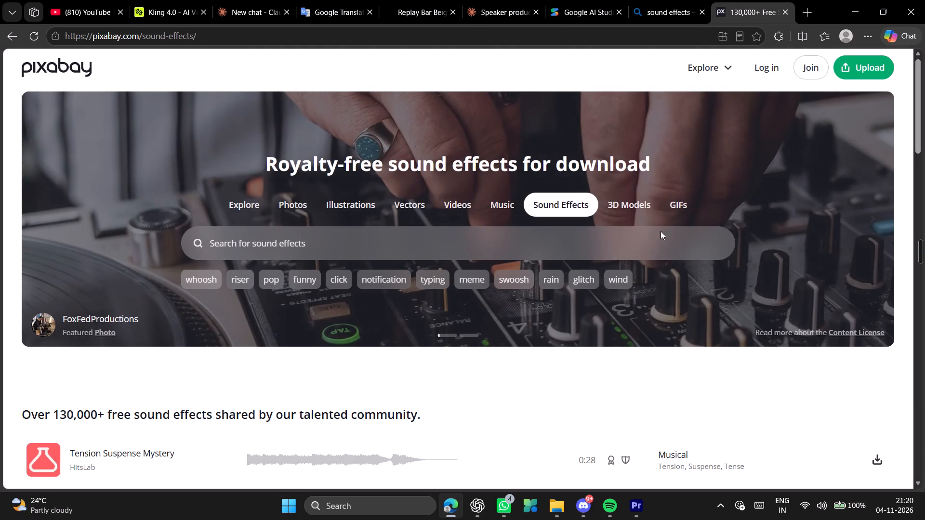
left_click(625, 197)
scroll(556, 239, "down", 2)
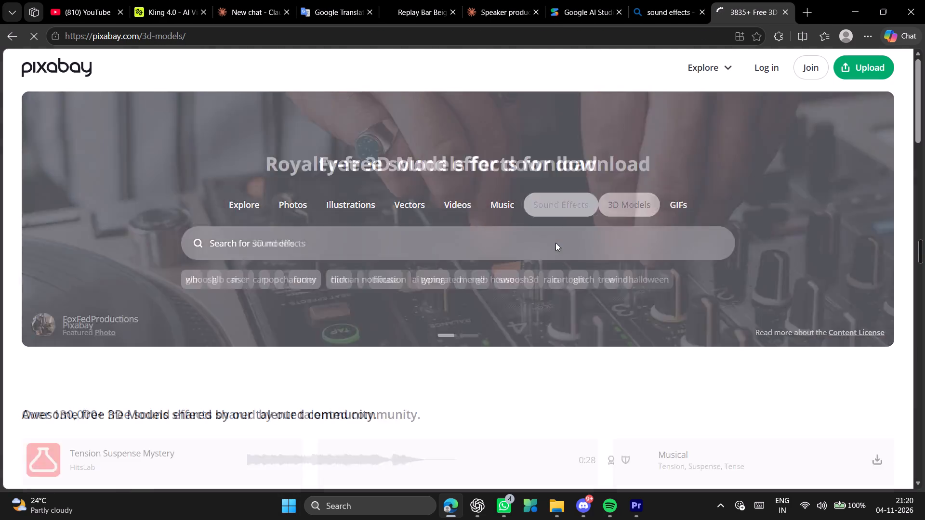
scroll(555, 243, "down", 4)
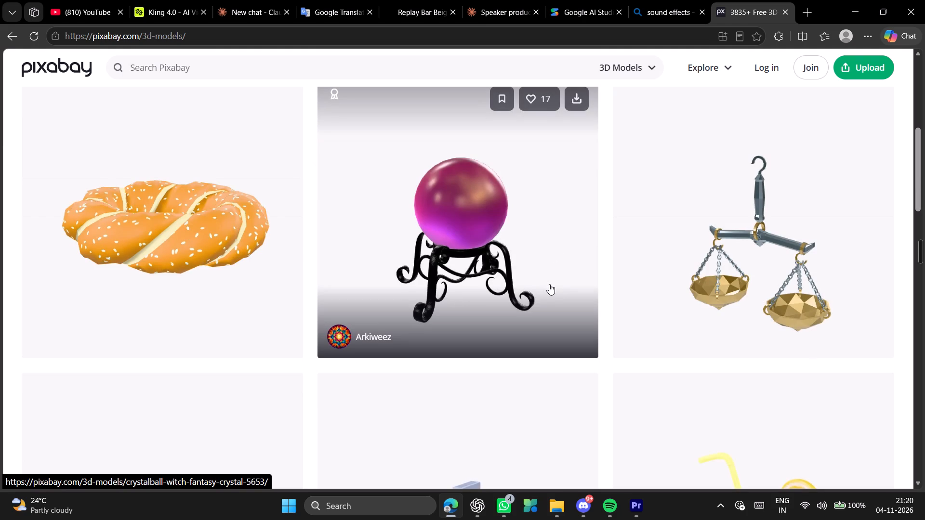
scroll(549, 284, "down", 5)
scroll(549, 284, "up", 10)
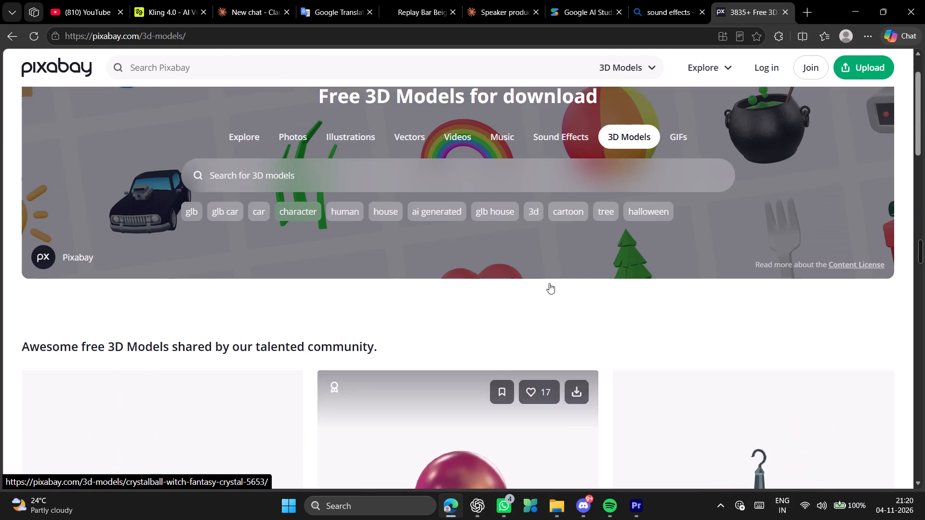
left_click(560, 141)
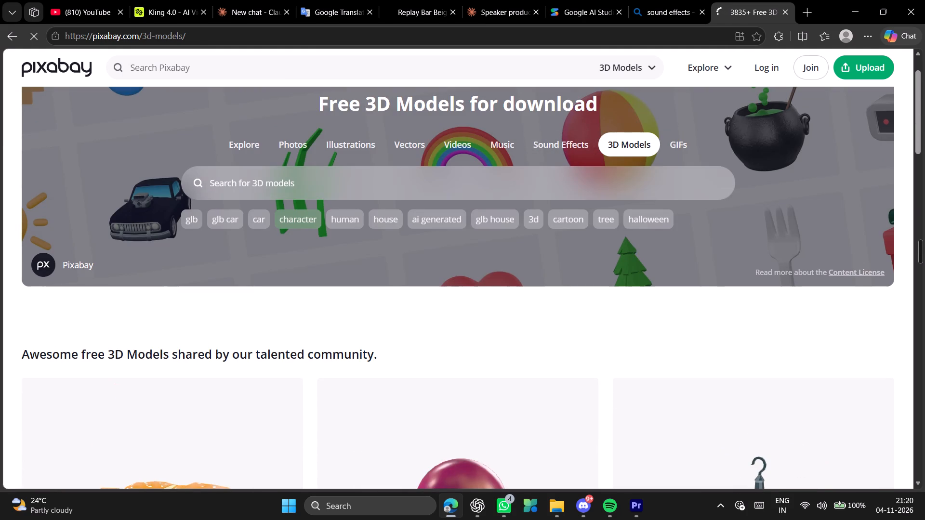
Open the BombinSound creator page from the Upbeat Advertising - Version 7 (Only Time) entry and browse its tracks.
scroll(535, 214, "down", 6)
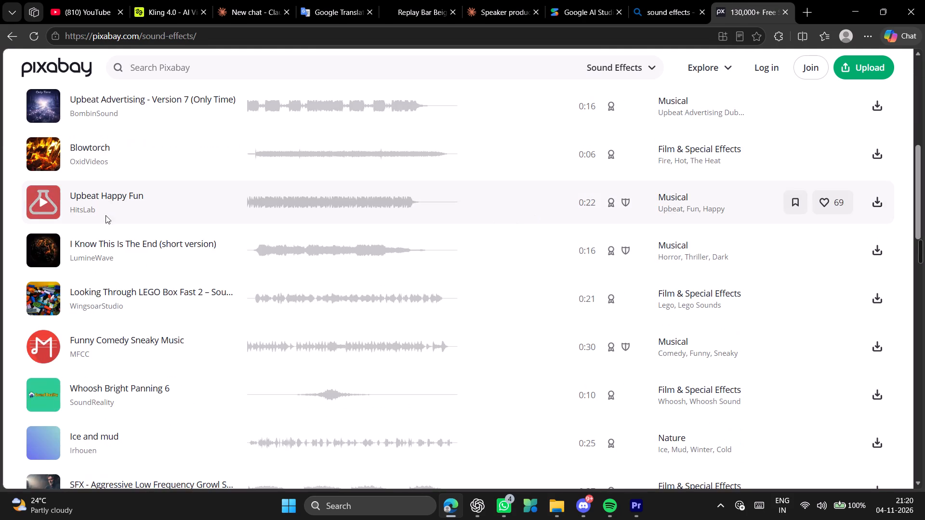
scroll(106, 215, "up", 3)
left_click(87, 296)
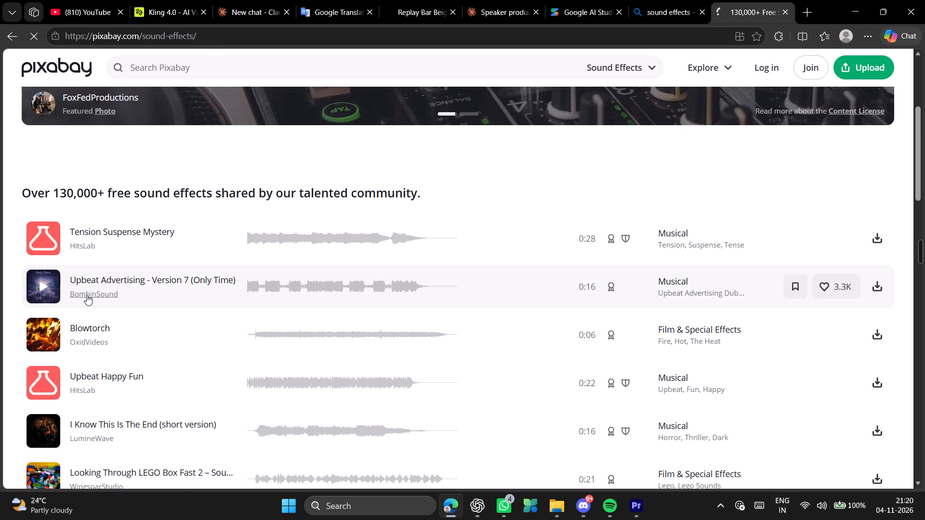
scroll(312, 285, "down", 4)
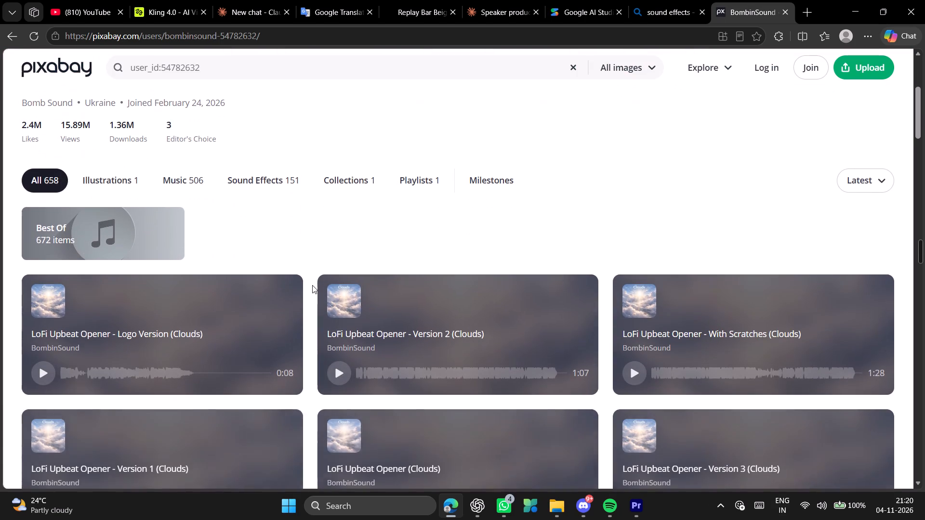
scroll(354, 299, "down", 7)
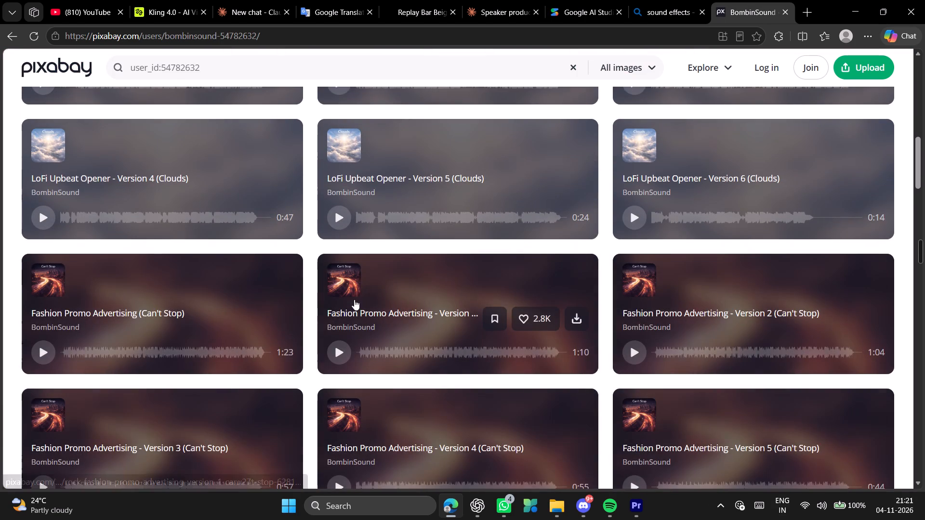
scroll(354, 299, "up", 3)
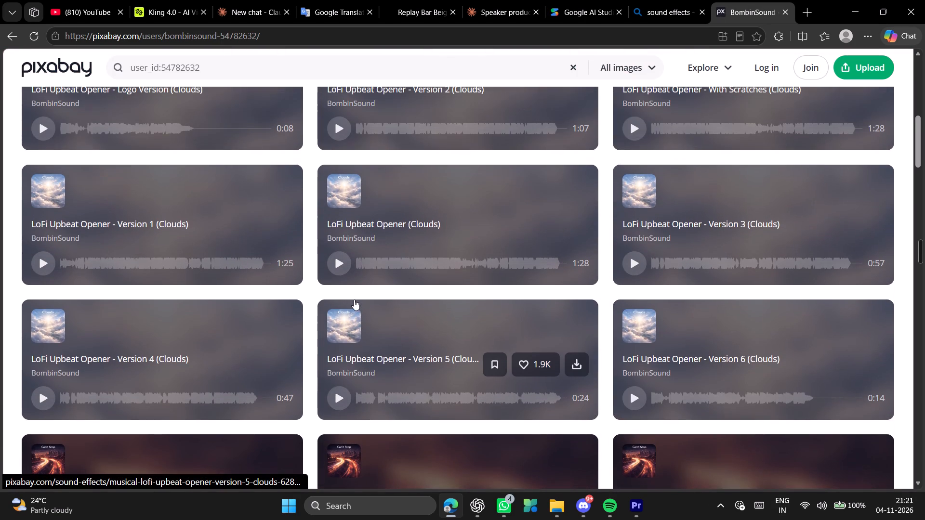
Preview the LoFi Upbeat Opener (Clouds) track and its Version 3 and Version 1.
left_click(332, 252)
left_click(337, 258)
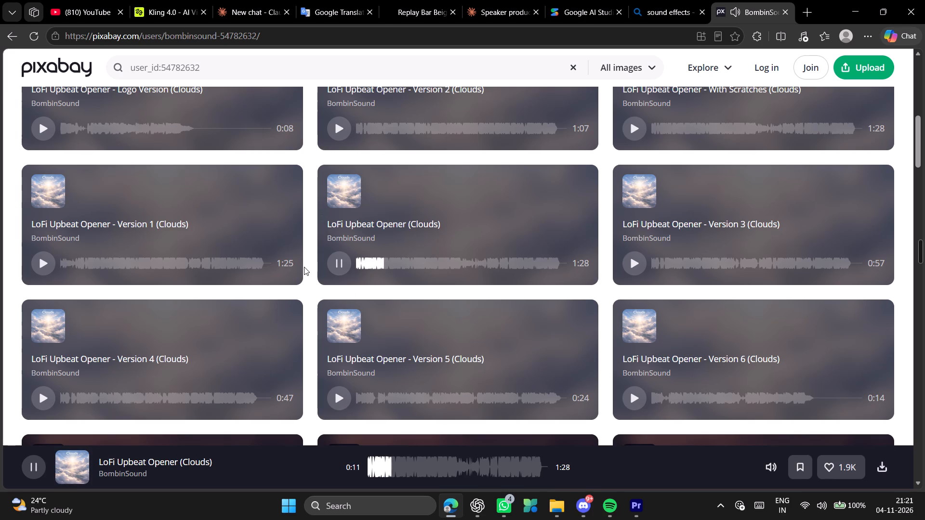
left_click(643, 262)
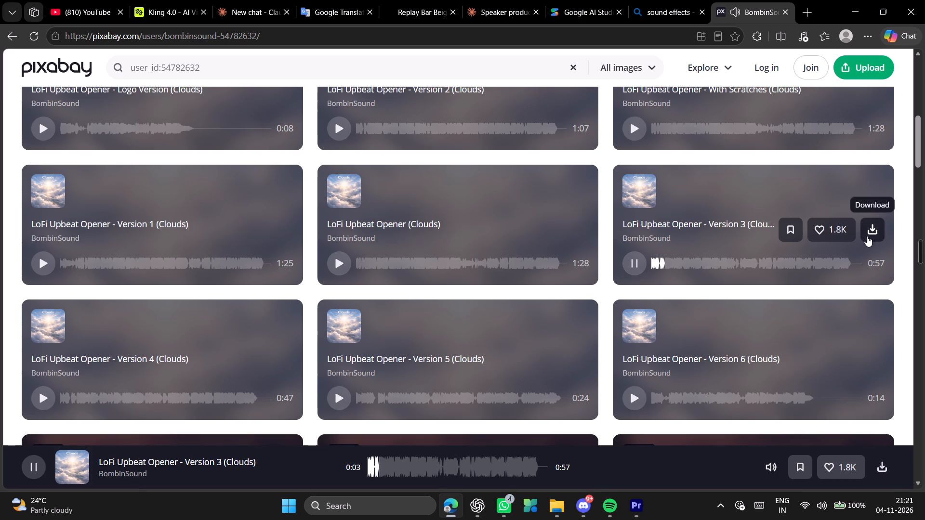
left_click(44, 263)
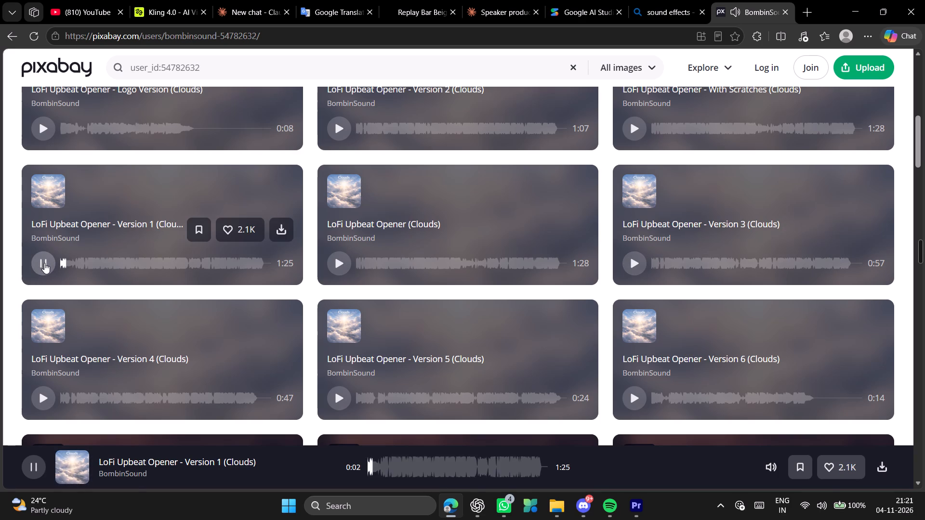
left_click(673, 233)
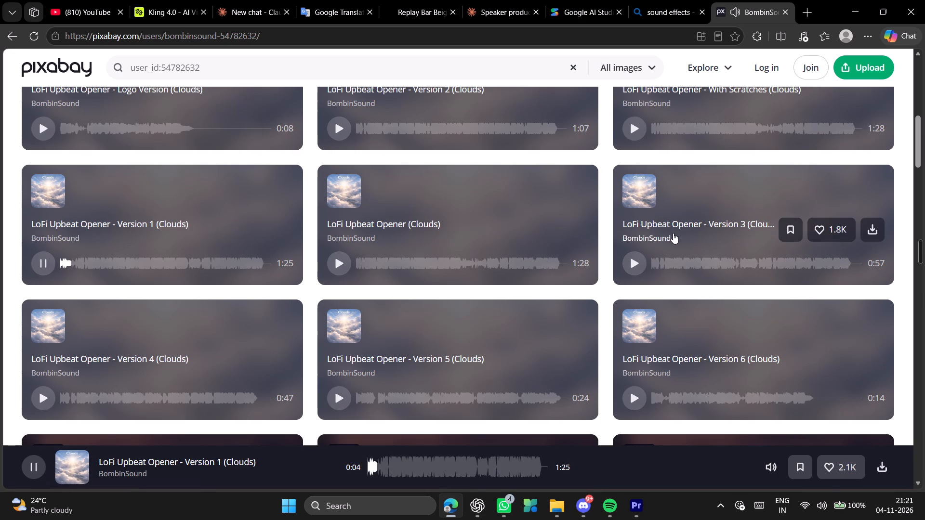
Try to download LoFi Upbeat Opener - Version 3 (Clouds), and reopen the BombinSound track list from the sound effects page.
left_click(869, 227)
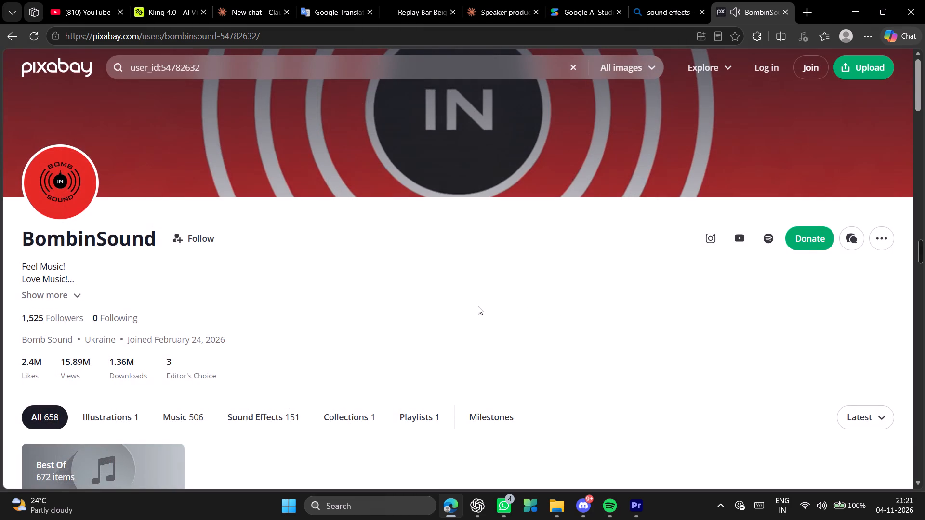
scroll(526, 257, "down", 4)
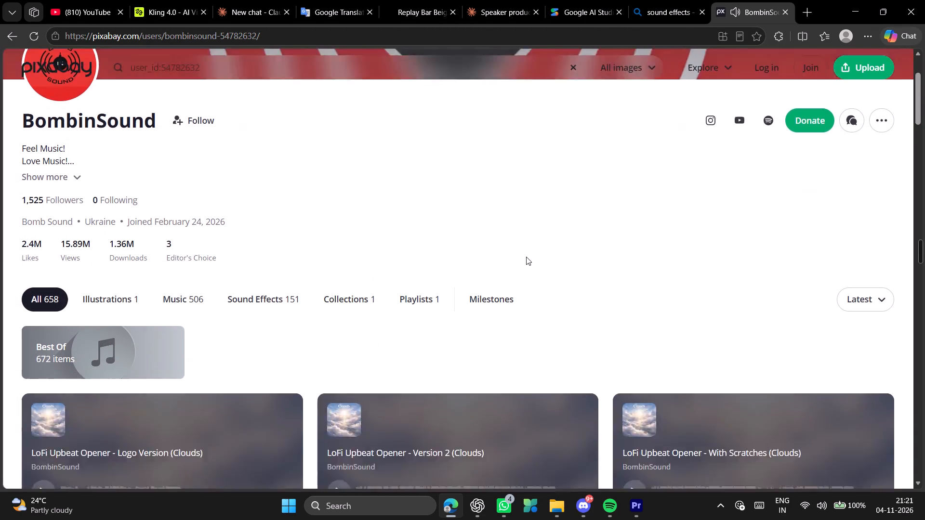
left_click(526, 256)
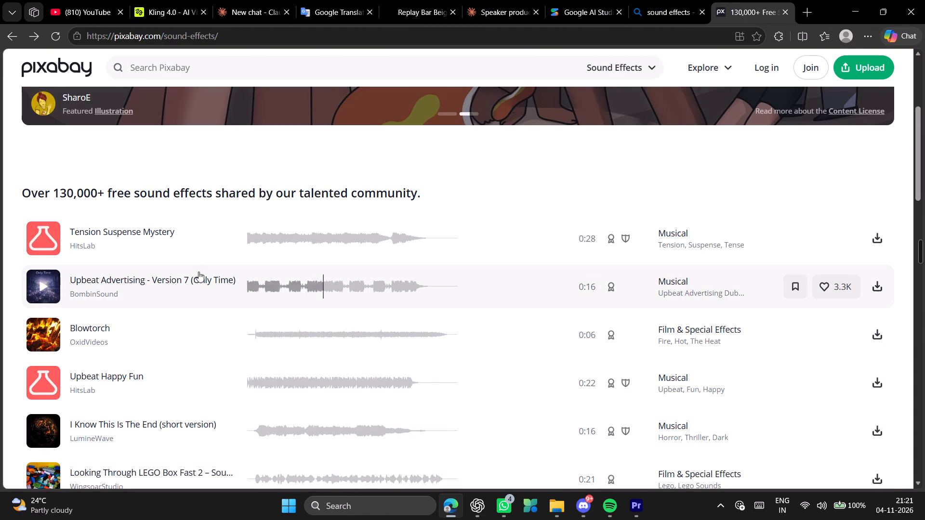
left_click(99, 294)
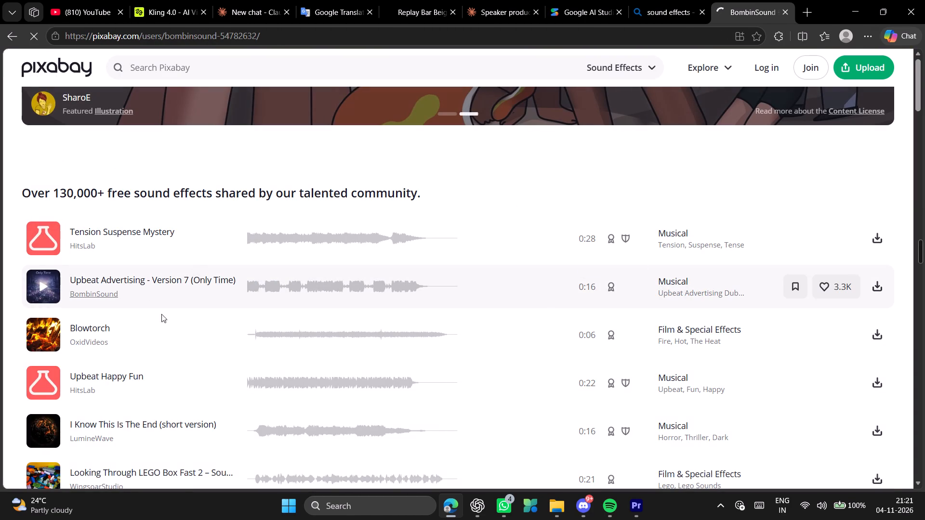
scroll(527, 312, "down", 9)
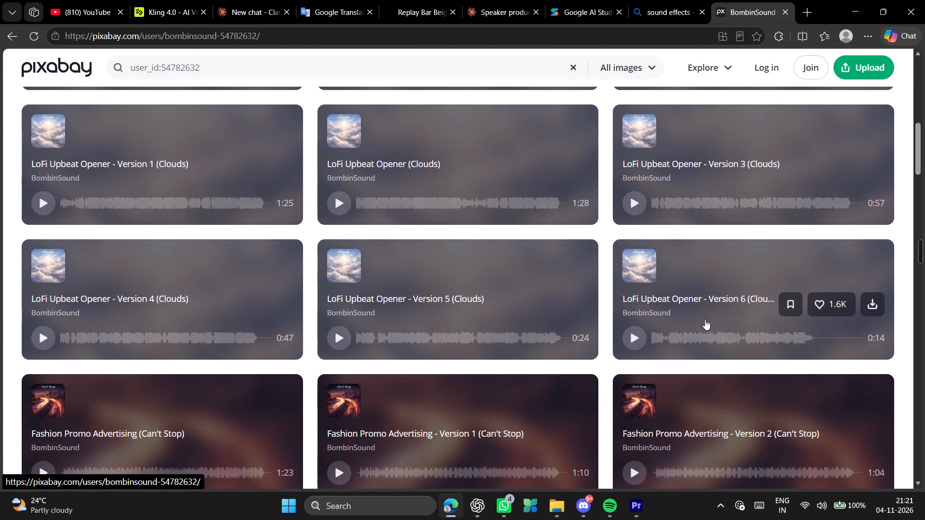
Preview LoFi Upbeat Opener - Version 6 (Clouds) and Version 3 (Clouds) again.
left_click(624, 349)
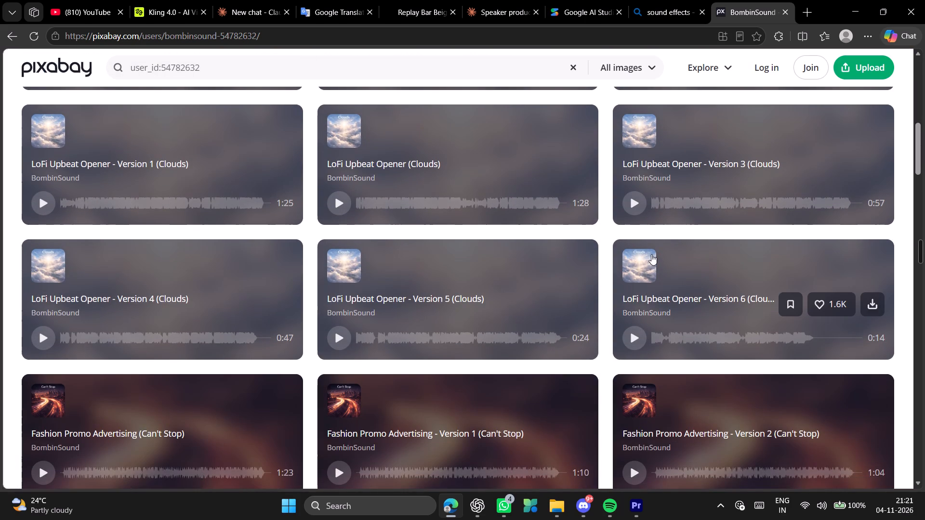
left_click(638, 200)
left_click(632, 335)
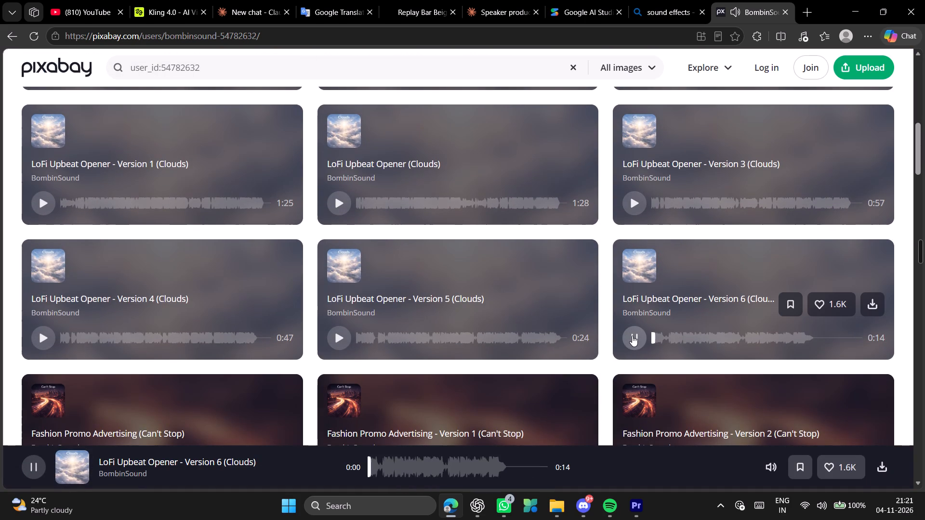
left_click(626, 203)
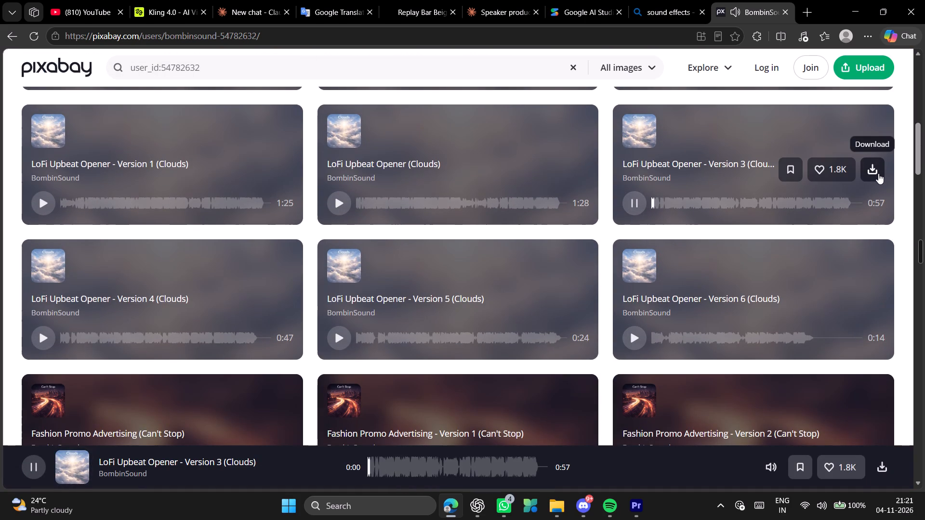
Download LoFi Upbeat Opener - Version 3 (Clouds) to Downloads as an MP3 named sound.
left_click(878, 173)
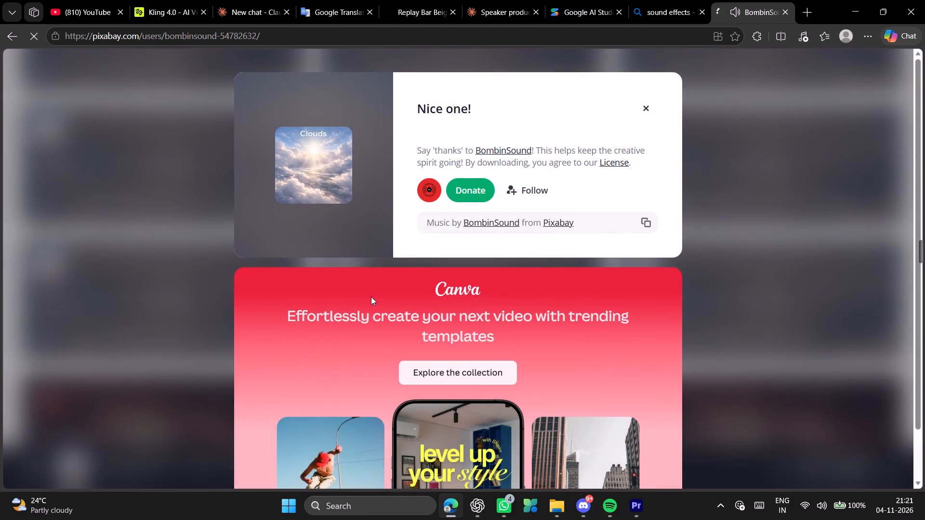
left_click(716, 132)
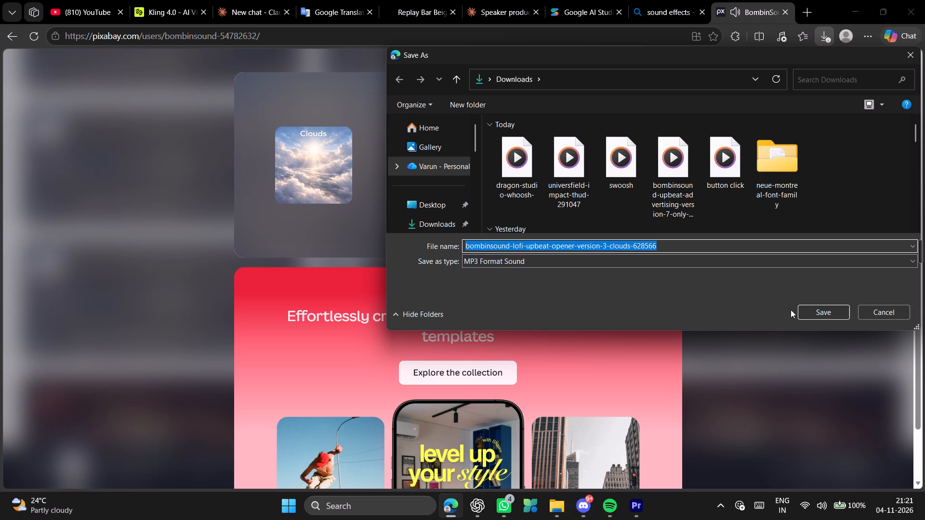
type("sound")
key("Return")
left_click(820, 338)
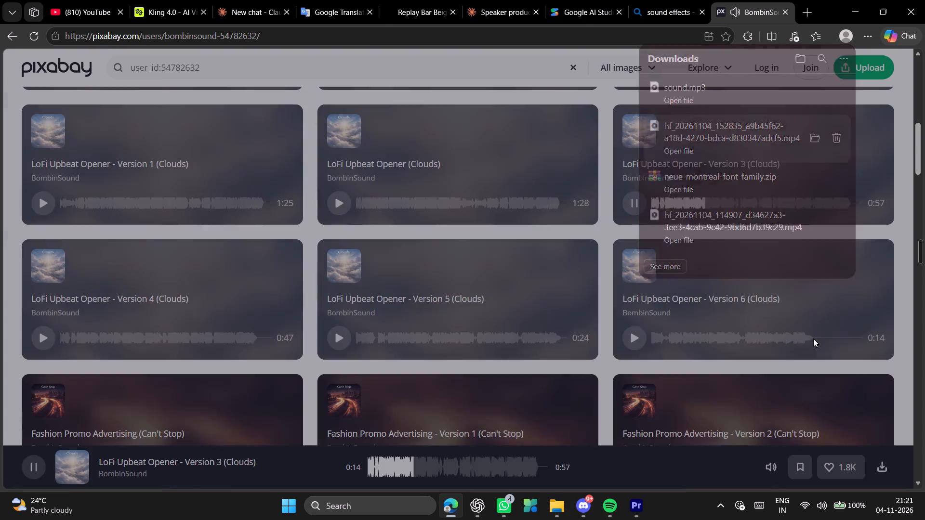
Preview LoFi Upbeat Opener - Version 4 (Clouds).
left_click(54, 337)
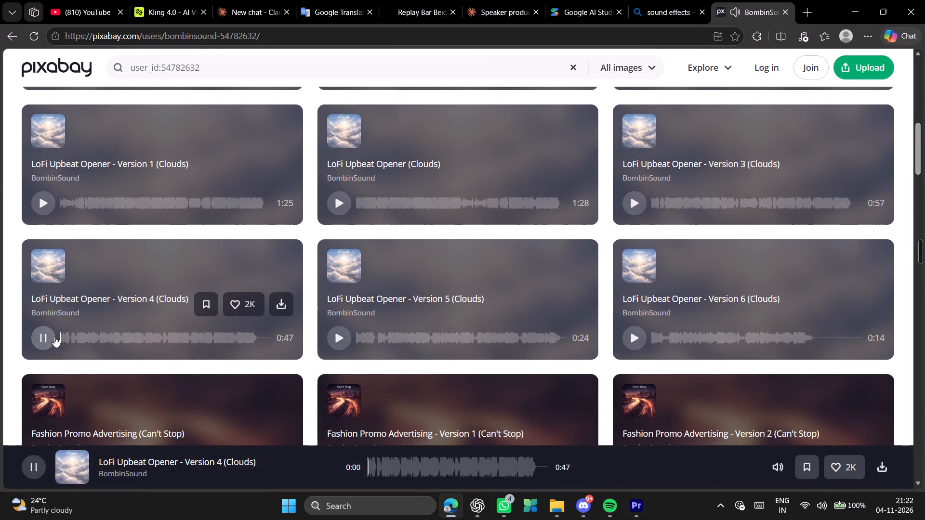
Stop the track preview and import the sound file from Downloads into the Nu Republic project in Premiere.
left_click(54, 337)
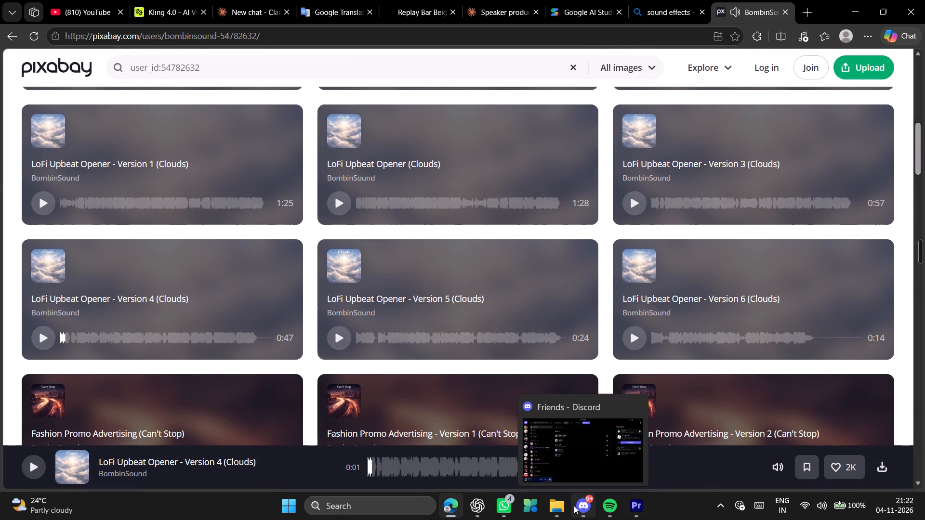
left_click(641, 506)
left_click(557, 510)
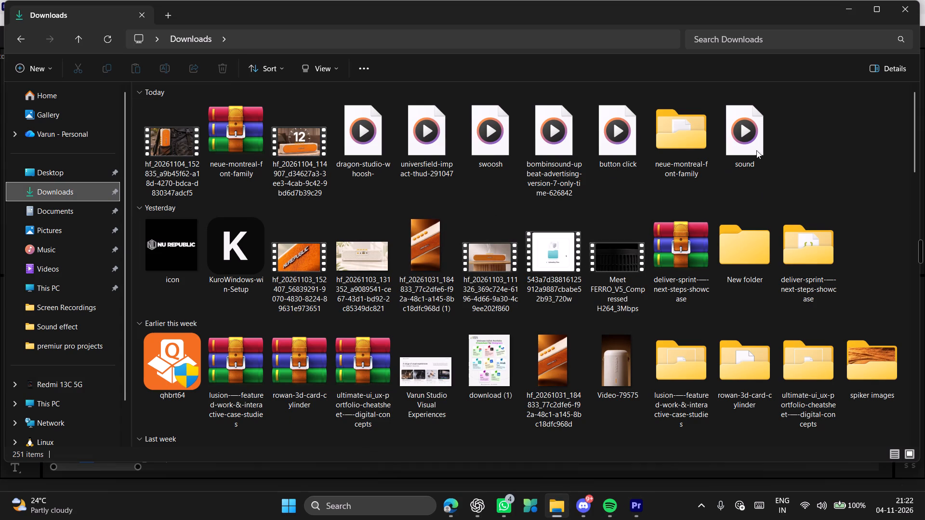
left_click_drag(748, 146, 269, 111)
key("alt+Tab")
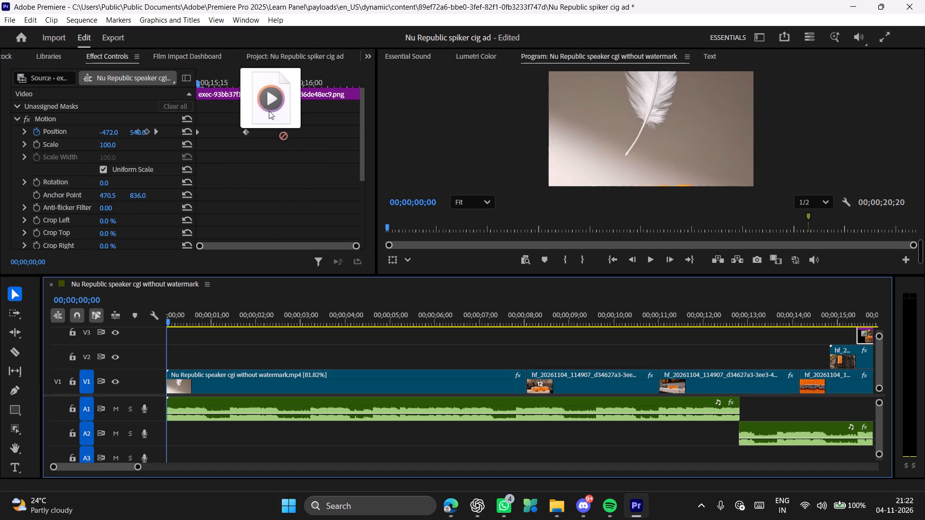
left_click_drag(269, 111, 279, 77)
left_click(308, 56)
scroll(216, 200, "down", 1, "alt")
key("alt+Tab")
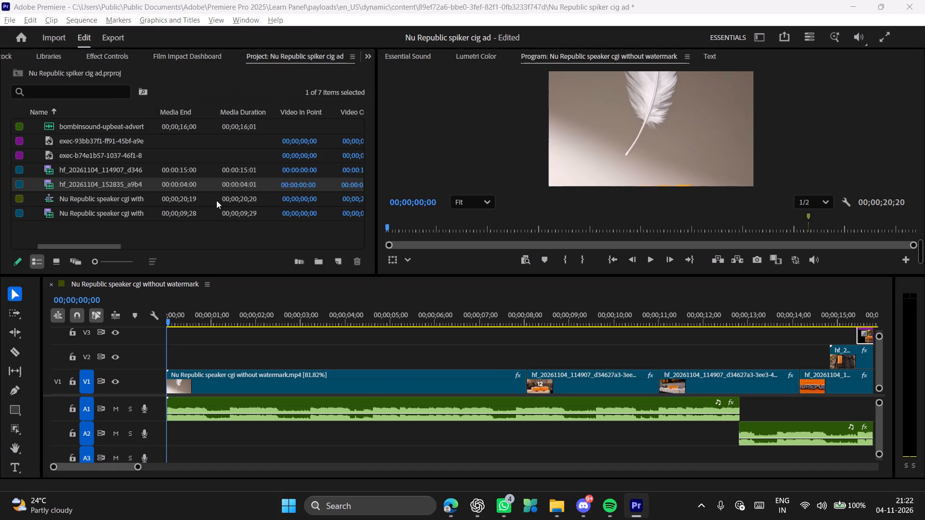
left_click_drag(755, 132, 699, 167)
key("alt+Tab")
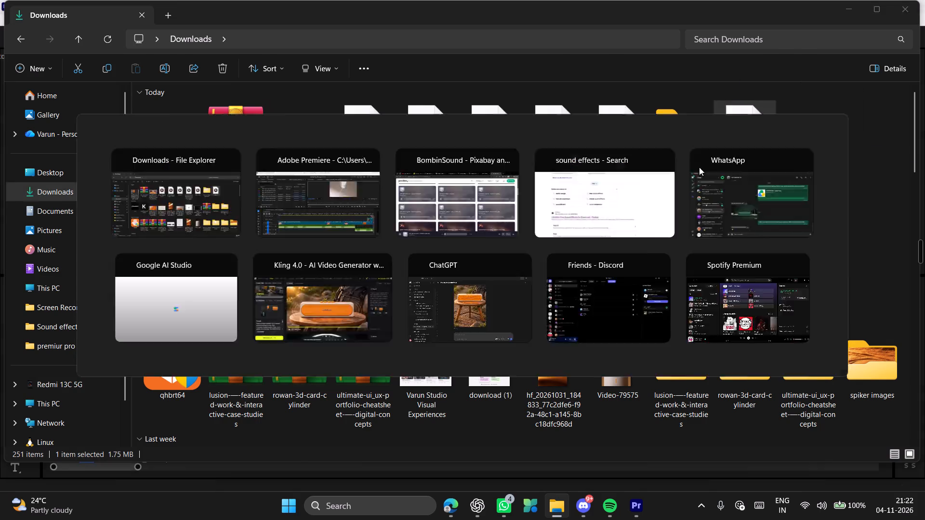
left_click_drag(699, 167, 258, 176)
scroll(223, 203, "down", 4)
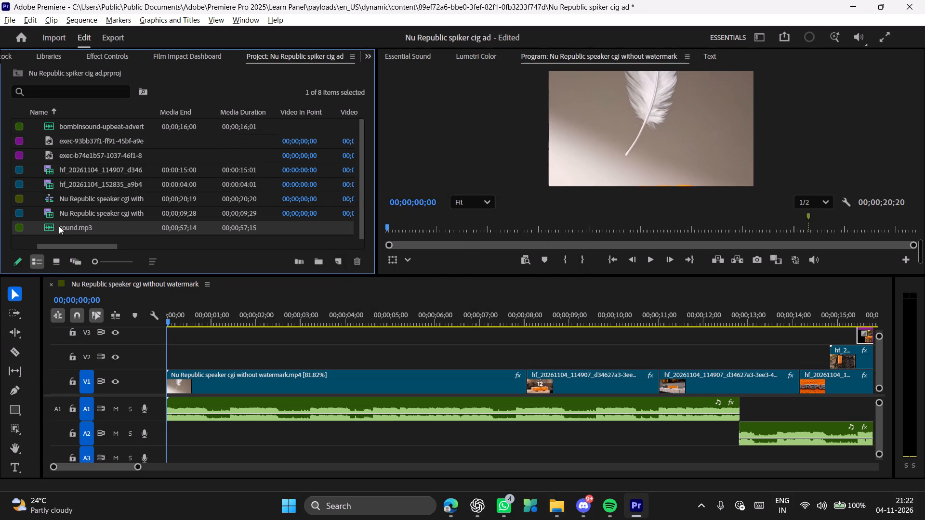
Place sound.mp3 on audio track A3 at the start of the sequence.
left_click_drag(48, 226, 131, 456)
left_click_drag(131, 456, 123, 448)
scroll(272, 395, "down", 6)
scroll(271, 402, "up", 17)
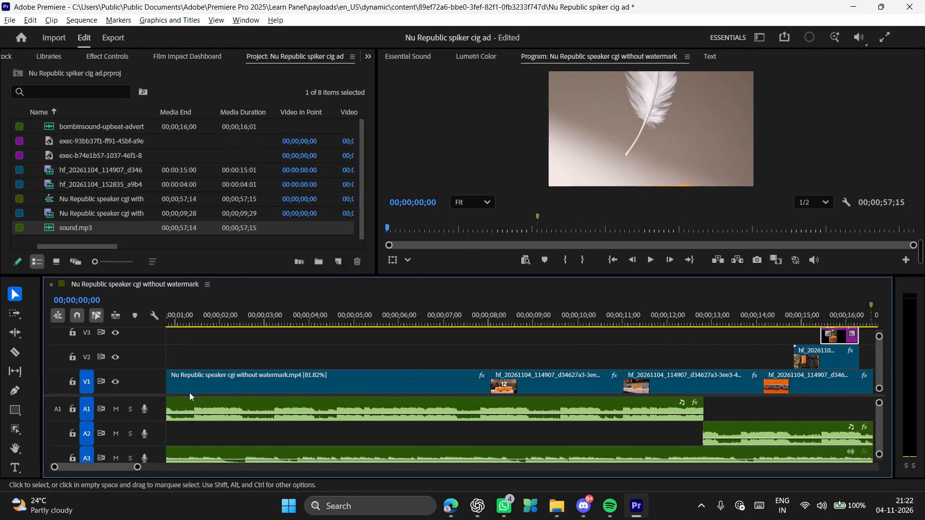
Mute audio tracks A1 and A2.
left_click(116, 405)
left_click(115, 426)
Play the sequence with the new music, then scrub through the living-room, NUREPUBLIC close-up and backpack shots.
key("space")
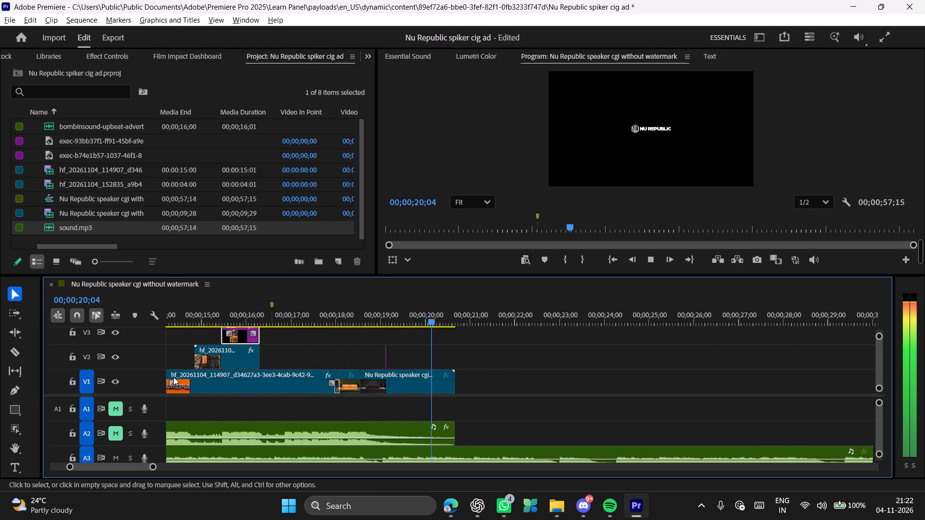
key("space")
left_click_drag(260, 316, 91, 316)
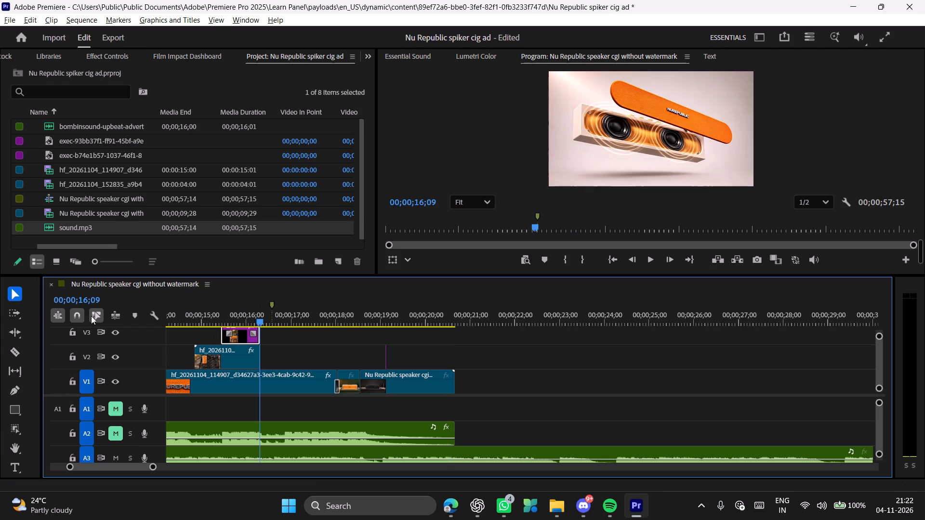
left_click_drag(91, 316, 410, 333)
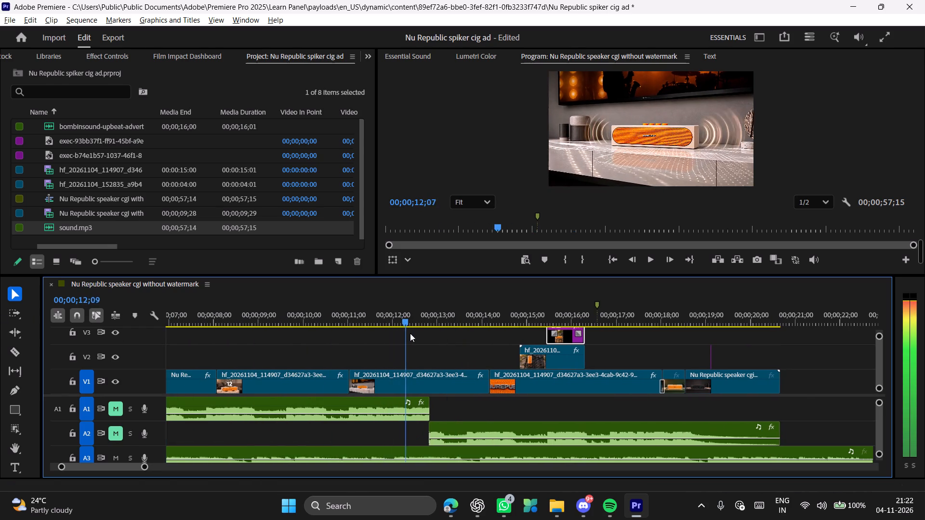
left_click_drag(410, 333, 439, 333)
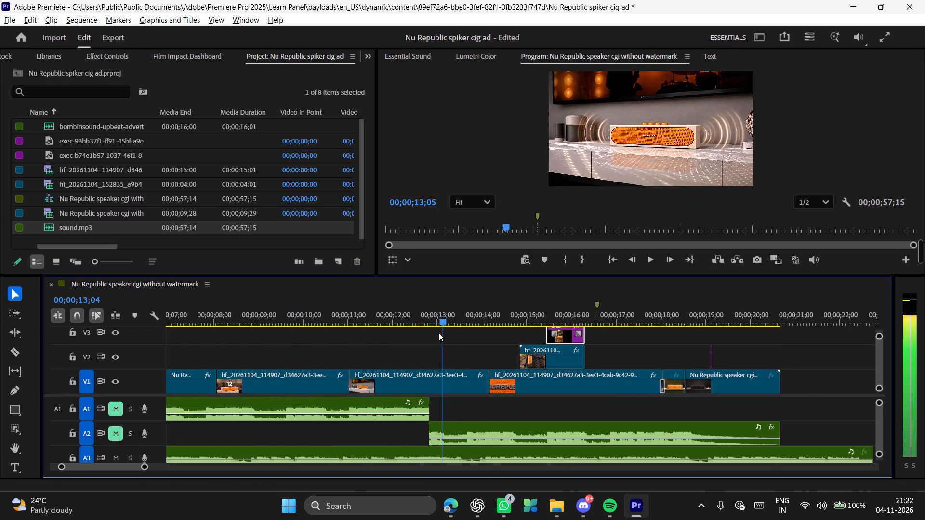
left_click_drag(439, 333, 503, 334)
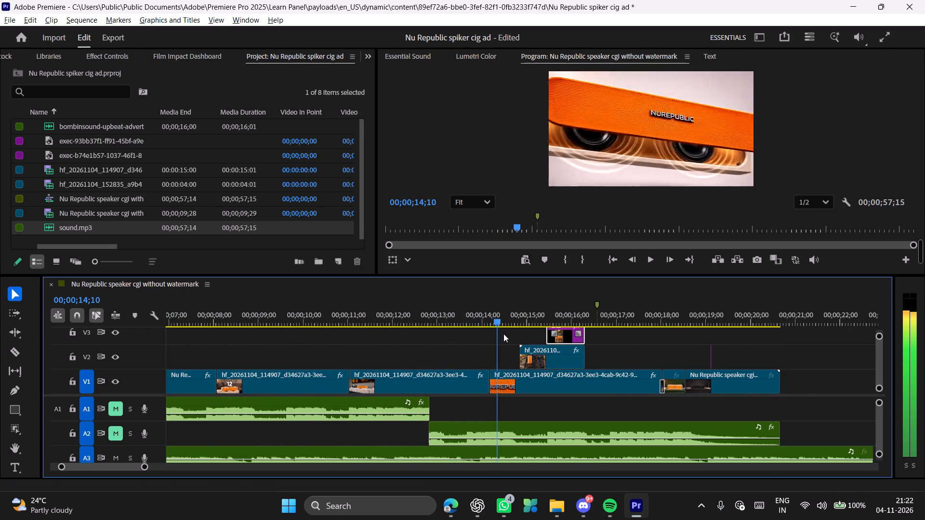
left_click_drag(503, 334, 561, 323)
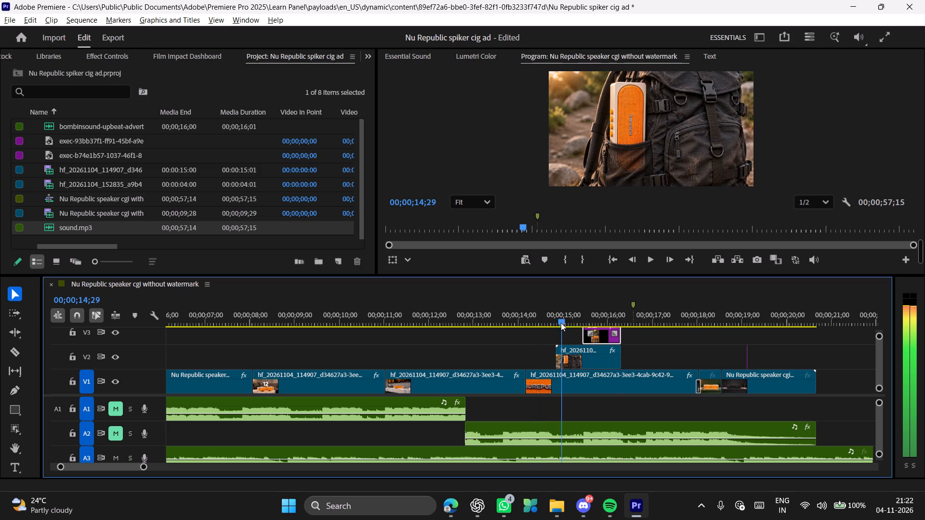
left_click_drag(561, 323, 560, 324)
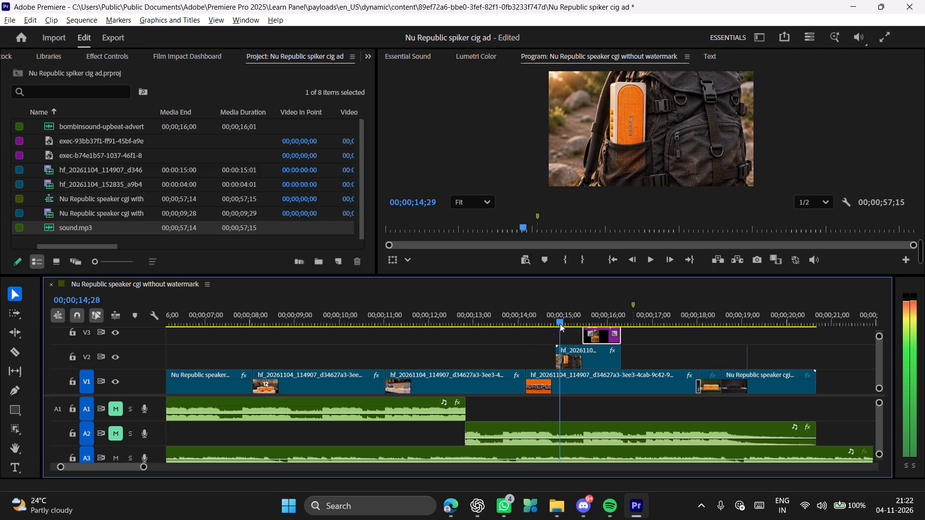
left_click_drag(560, 324, 476, 327)
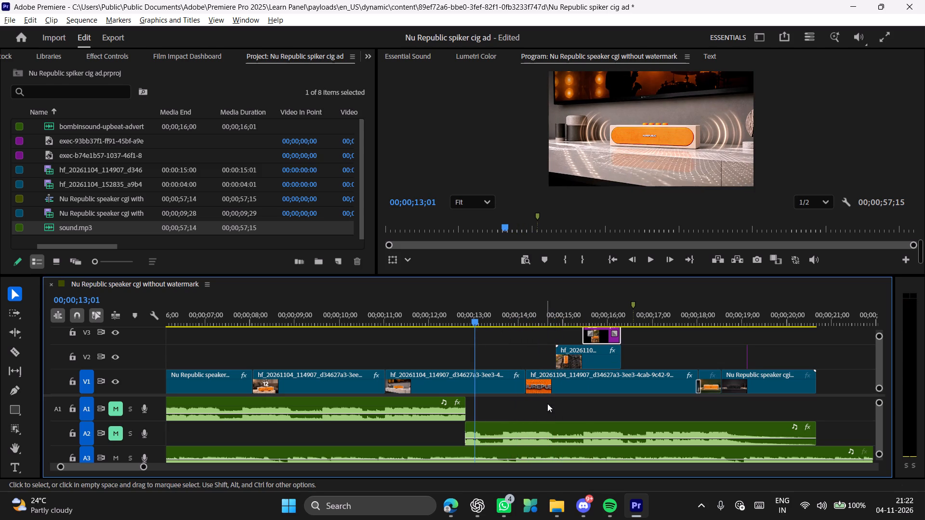
Shift the V1 clips after the living-room shot later, and move the backpack clip and its overlay down to V1 and V2 at about 14;07.
left_click_drag(548, 408, 809, 382)
left_click_drag(624, 381, 717, 381)
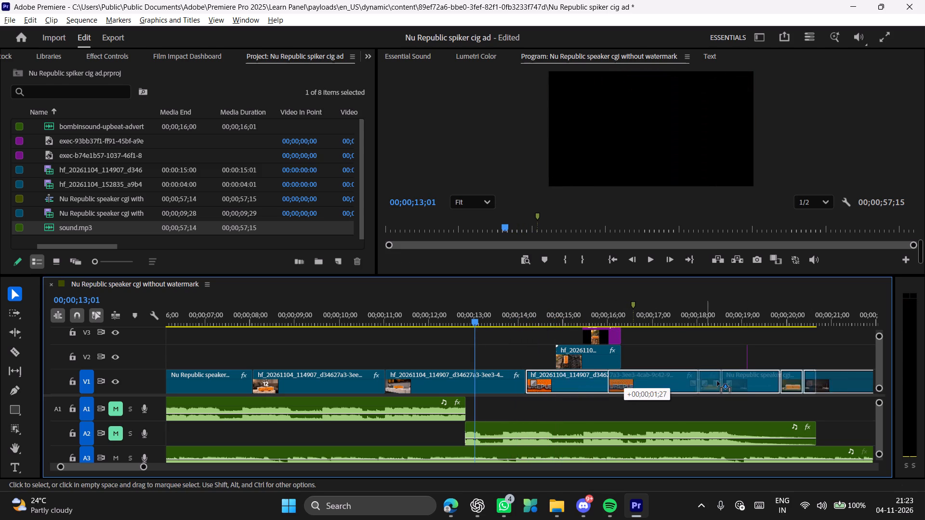
left_click_drag(717, 381, 718, 381)
left_click_drag(573, 383, 591, 347)
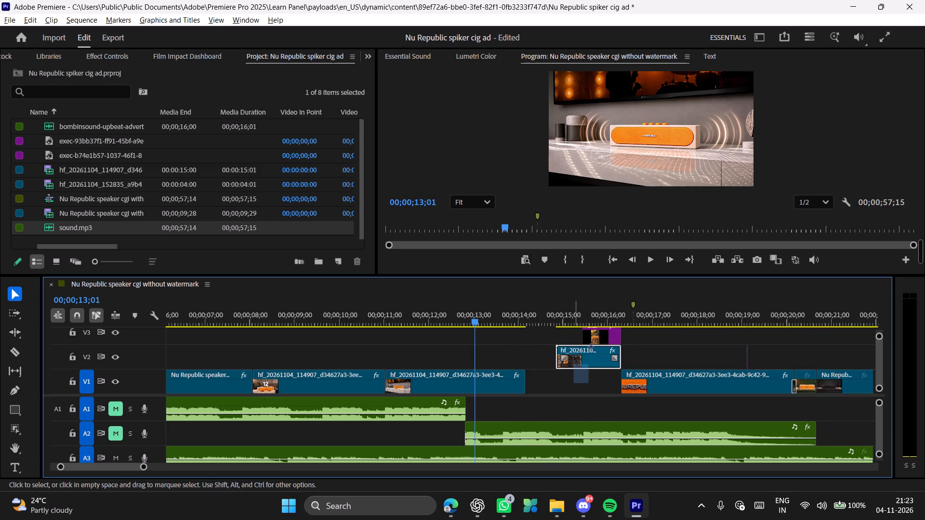
left_click_drag(591, 347, 597, 321)
left_click_drag(589, 364, 559, 381)
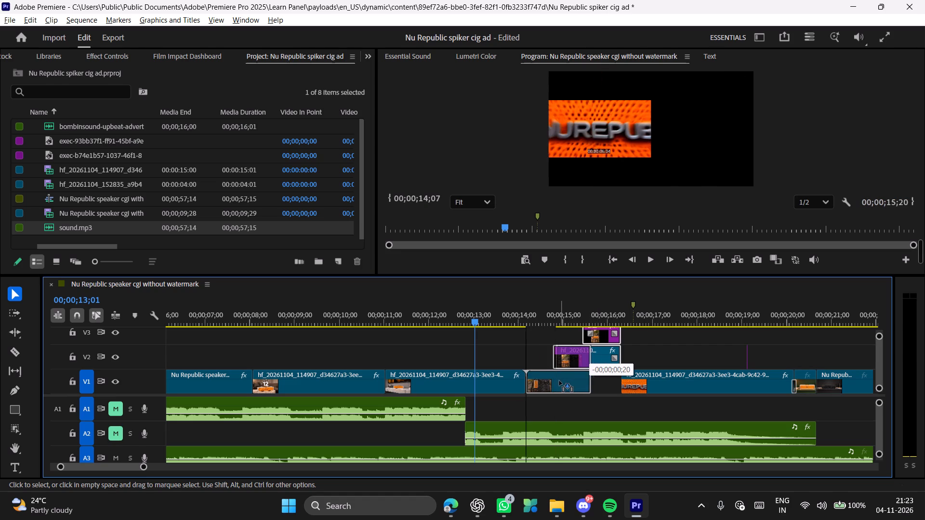
left_click_drag(559, 381, 558, 382)
Move the remaining V1 clips earlier so they start right after the backpack clip.
left_click_drag(658, 408, 871, 367)
left_click_drag(736, 377, 698, 379)
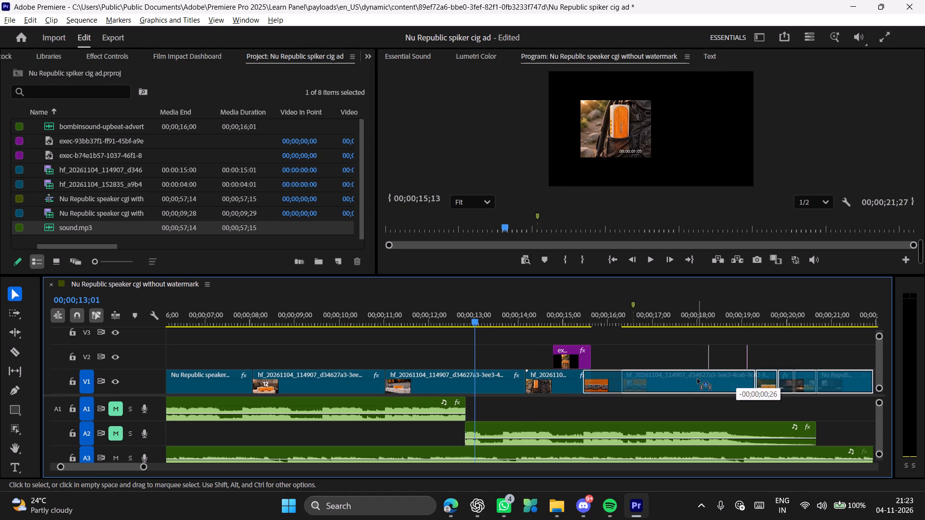
left_click_drag(698, 379, 700, 380)
Check the rearranged sequence from its start and slightly lower the volume of the sound.mp3 clip on A3.
left_click_drag(623, 324, 868, 322)
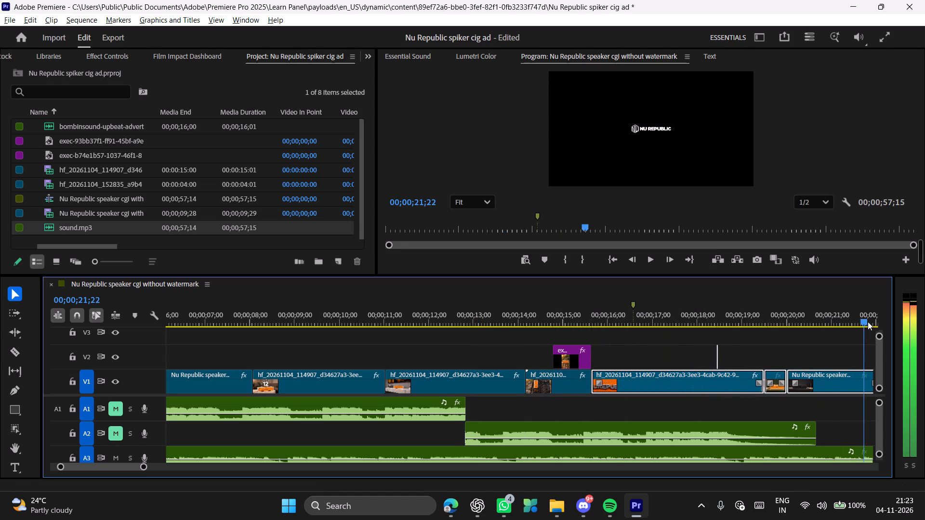
left_click_drag(868, 322, 116, 319)
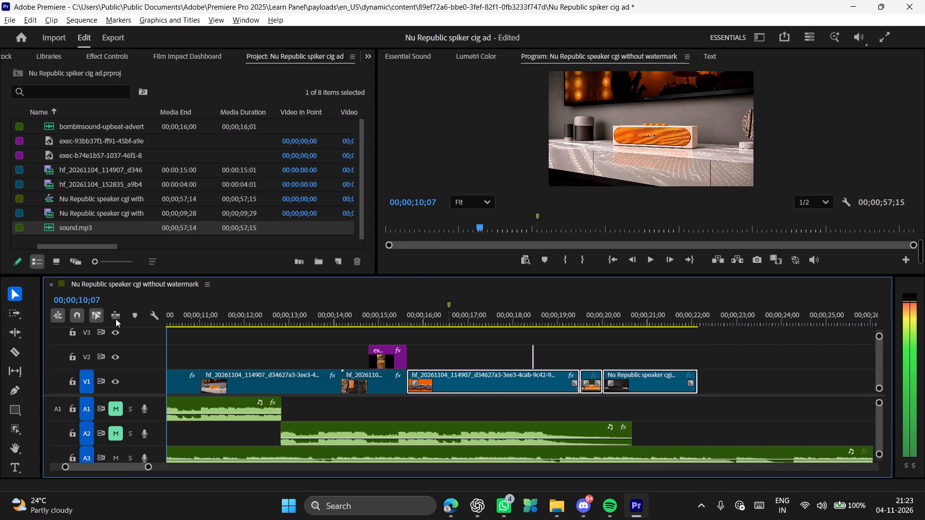
left_click_drag(116, 319, 53, 322)
key("space")
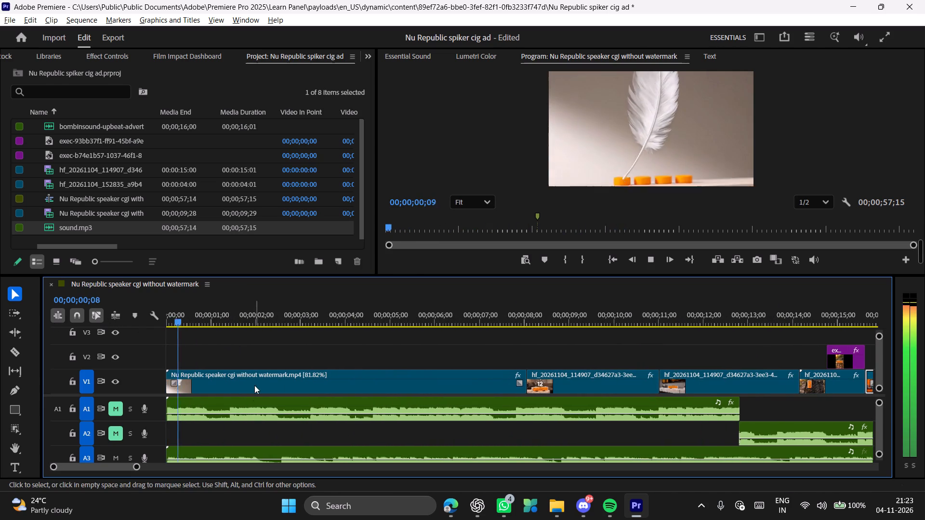
key("space")
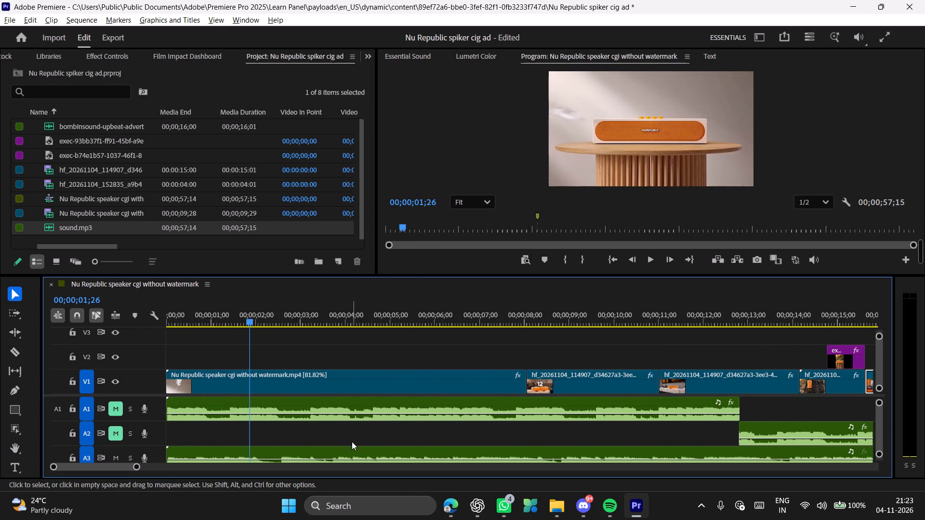
left_click_drag(348, 458, 348, 462)
left_click_drag(262, 323, 103, 322)
key("space")
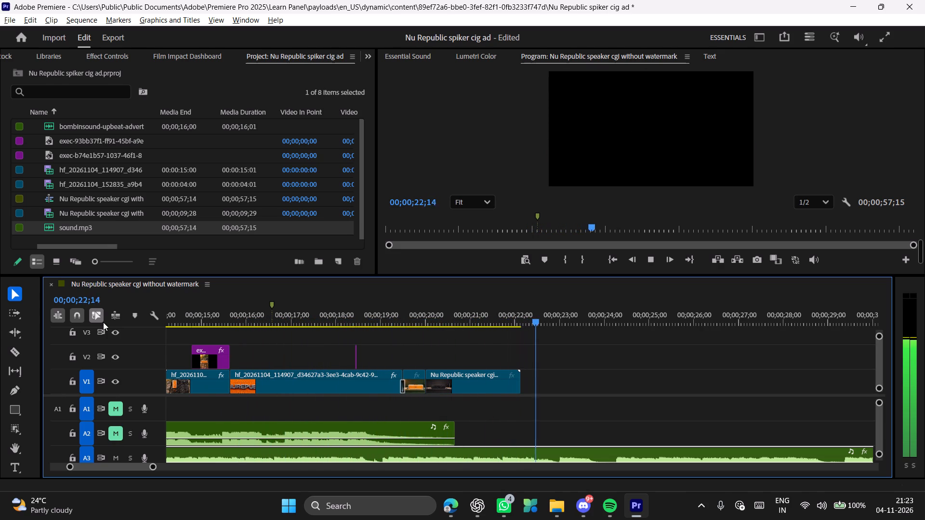
key("space")
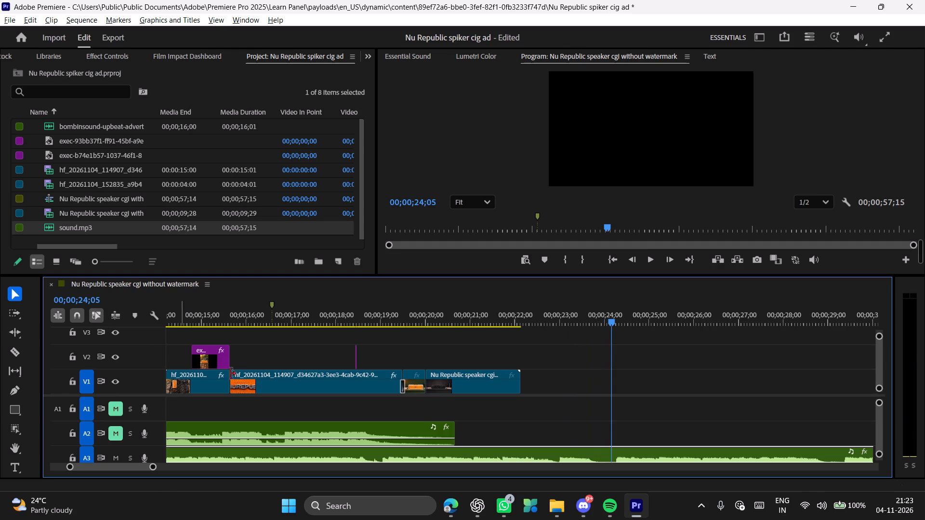
key("space")
key("space")
left_click_drag(590, 319, 541, 319)
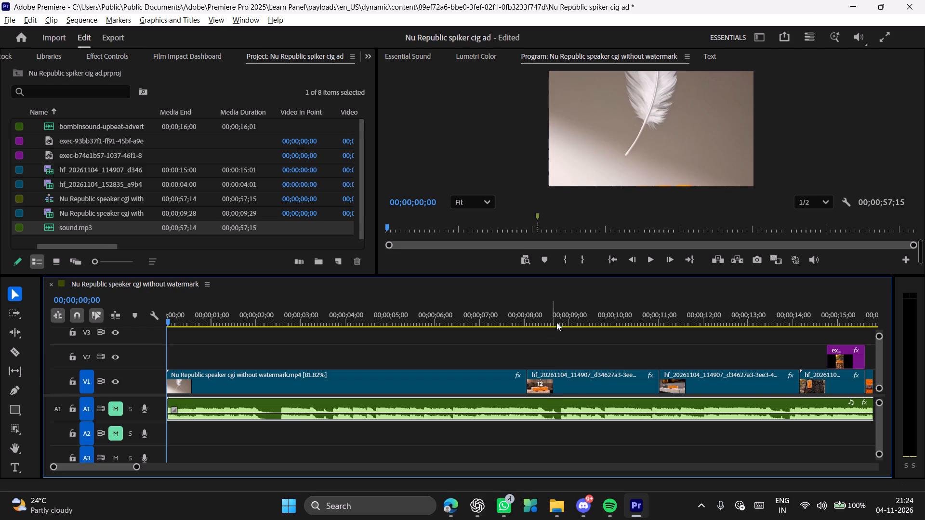
left_click_drag(568, 315, 579, 324)
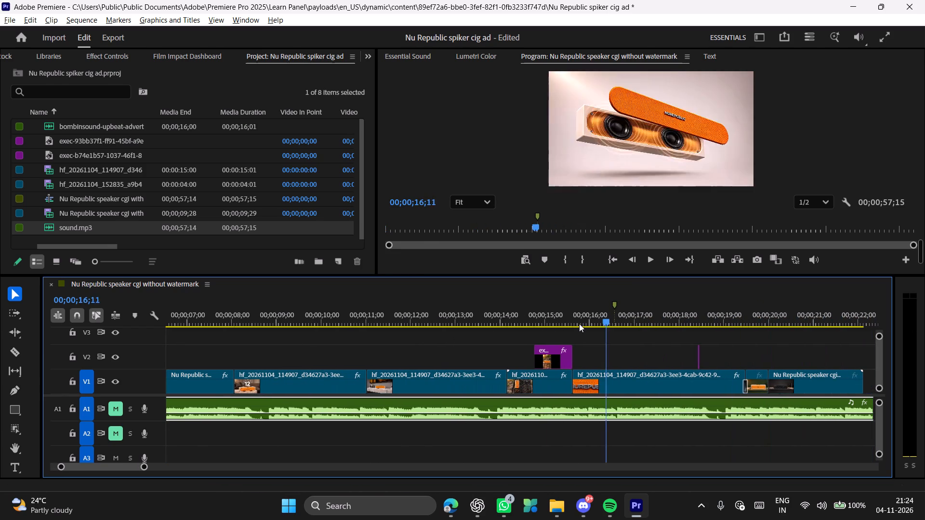
left_click_drag(579, 324, 501, 325)
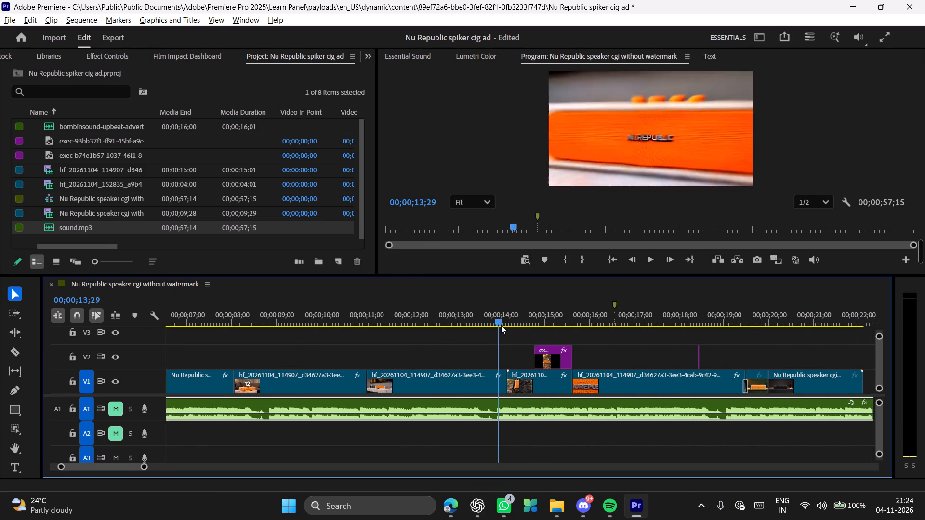
left_click_drag(501, 325, 542, 330)
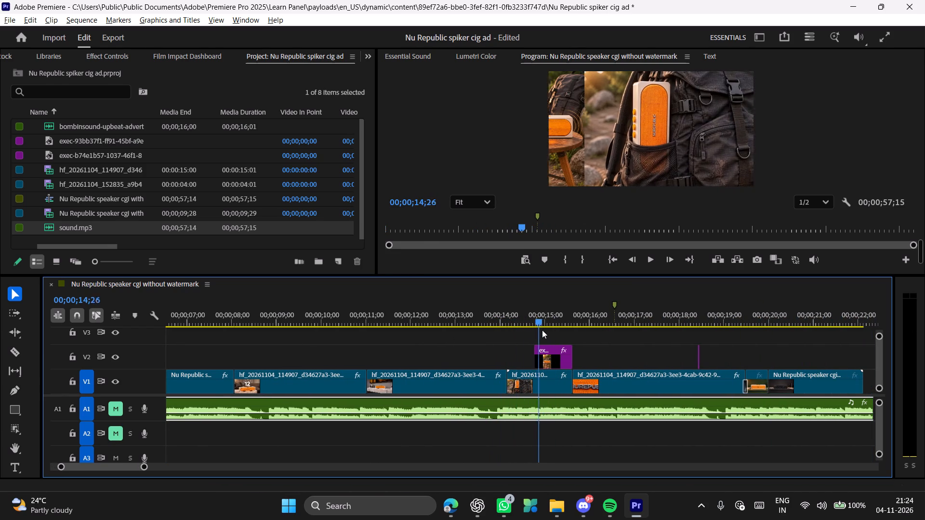
left_click_drag(542, 330, 576, 333)
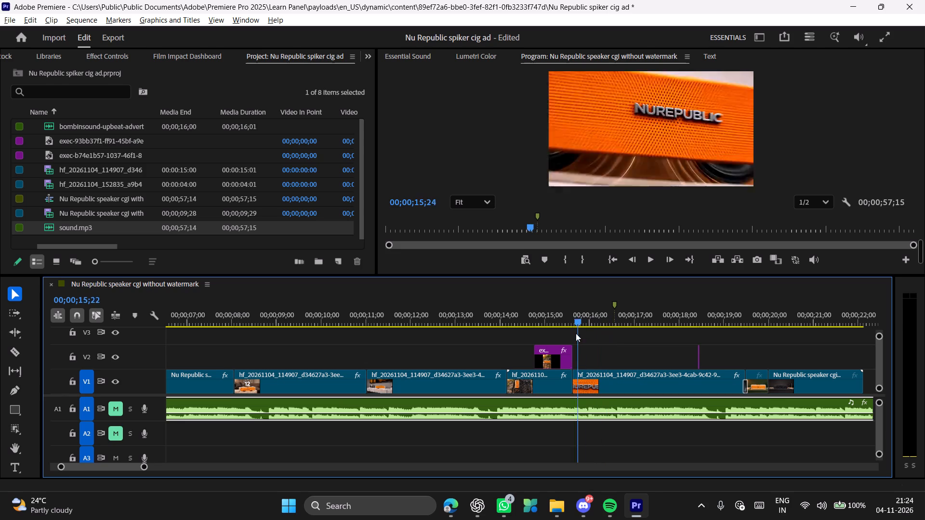
left_click_drag(576, 333, 587, 336)
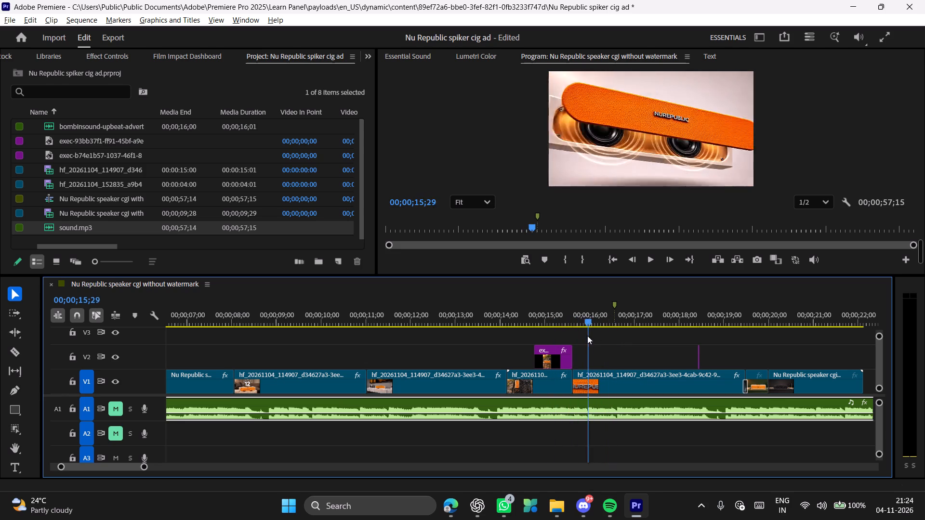
left_click_drag(587, 336, 490, 335)
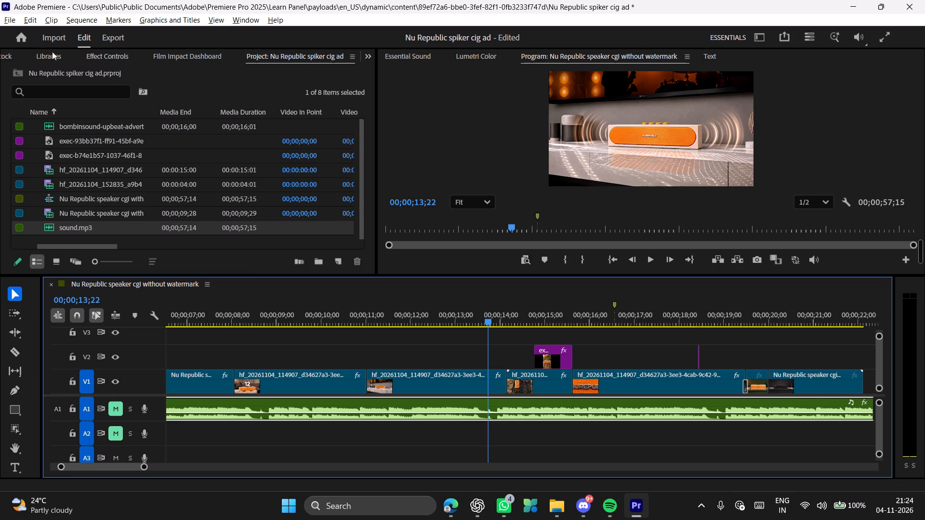
Clear the low pass search in Effects and collapse the expanded preset and effect folders.
scroll(41, 52, "up", 6)
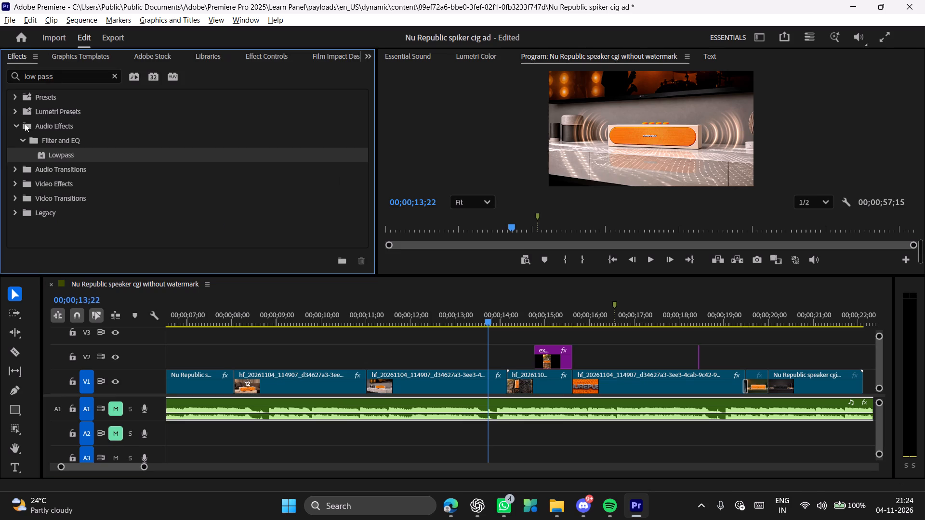
left_click(14, 196)
left_click(17, 200)
left_click(17, 200)
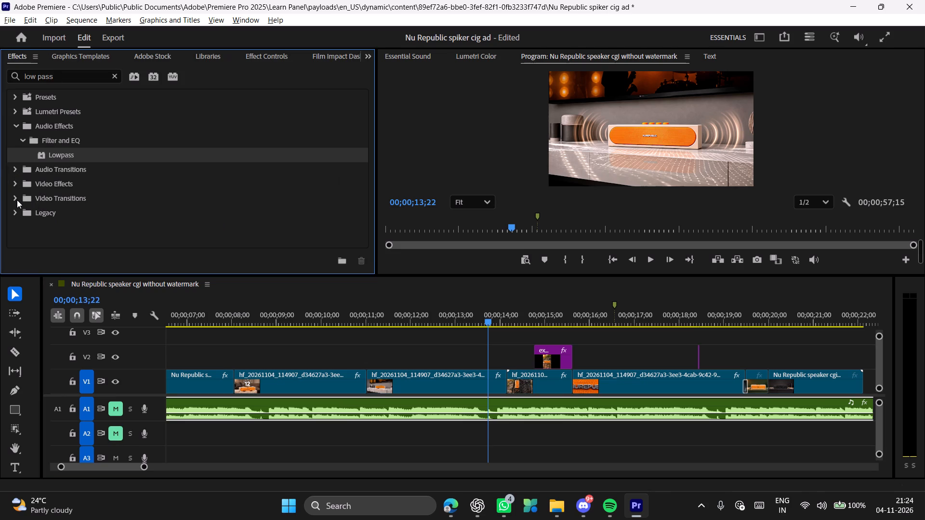
left_click(17, 200)
scroll(48, 195, "down", 2)
left_click(13, 201)
left_click(13, 196)
triple_click(35, 196)
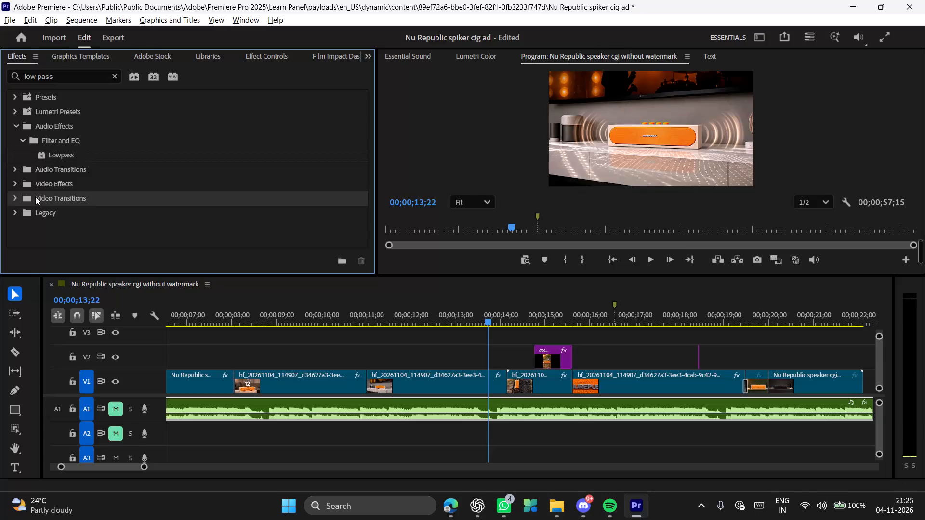
left_click(18, 196)
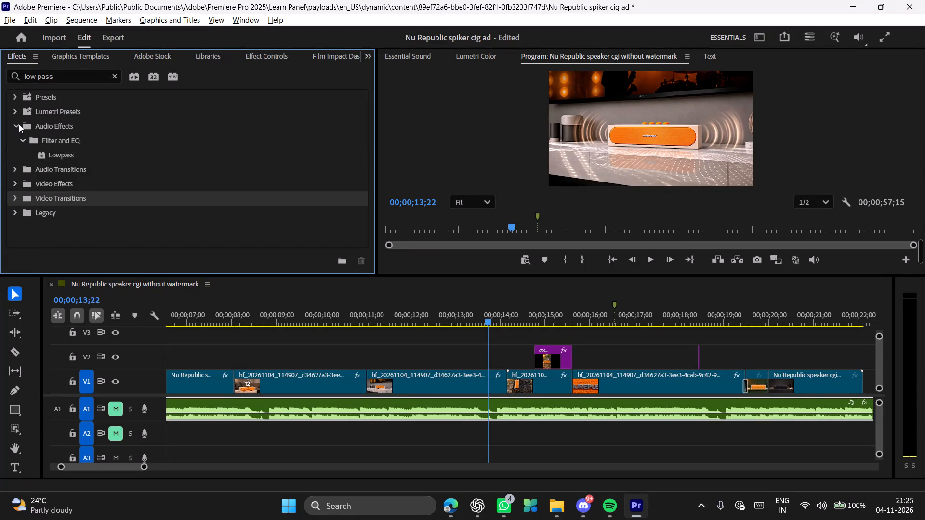
left_click(19, 124)
left_click(12, 169)
left_click(15, 154)
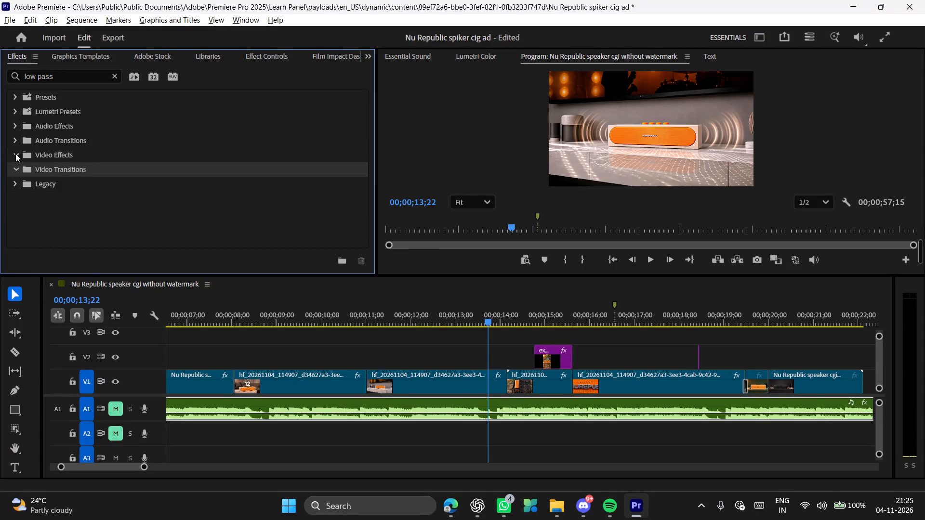
left_click(16, 168)
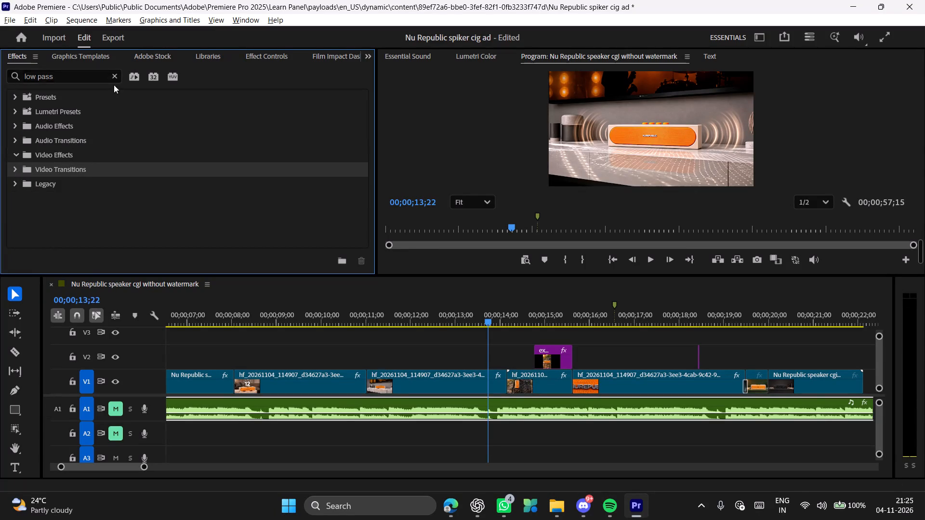
left_click(115, 75)
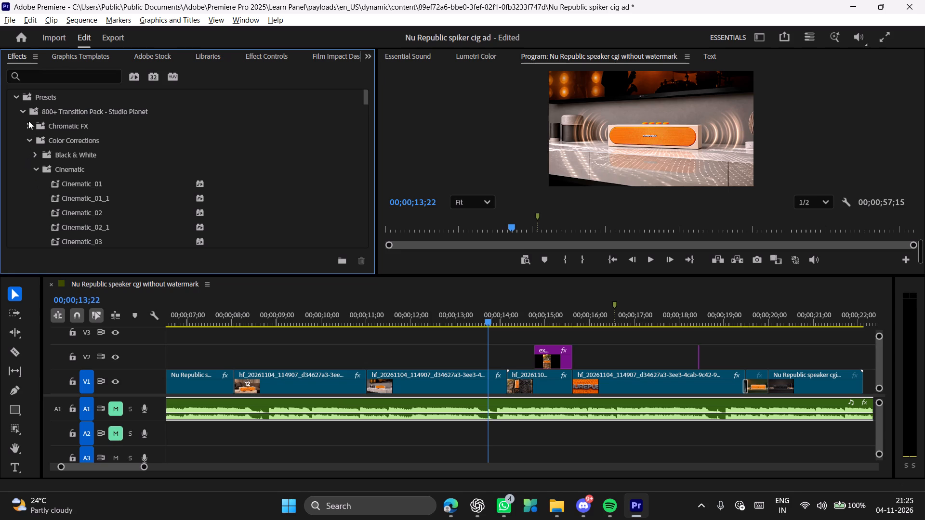
left_click(21, 97)
left_click(16, 97)
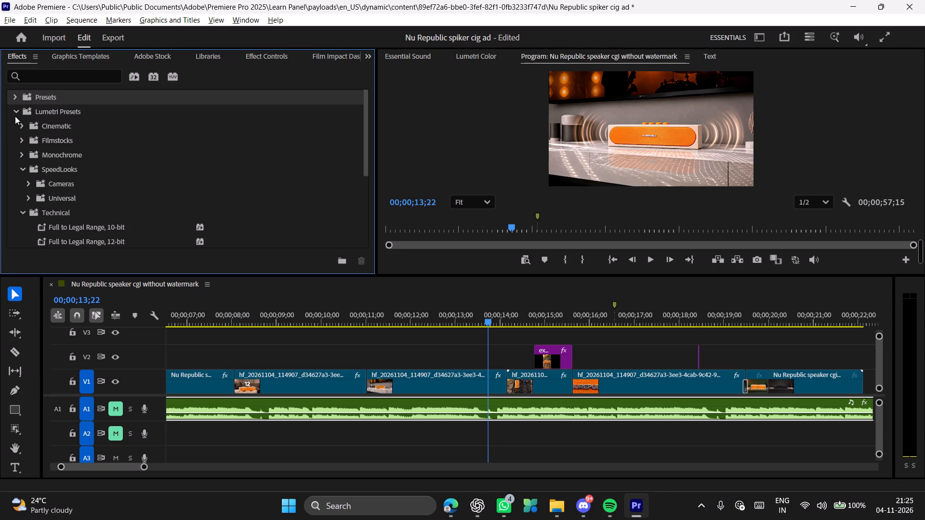
left_click(15, 109)
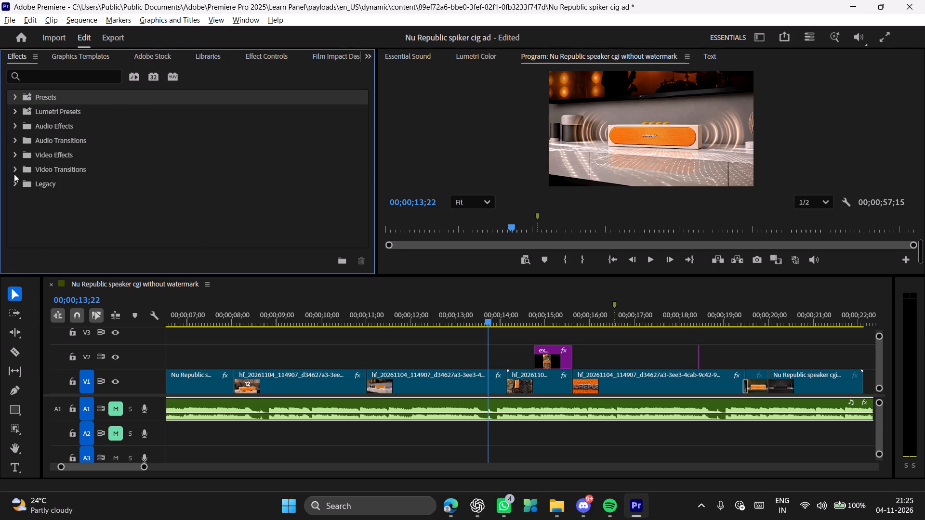
Look through the Video Transitions categories in Effects, and collapse the folder again.
left_click(18, 165)
scroll(47, 188, "down", 5)
scroll(78, 216, "down", 1)
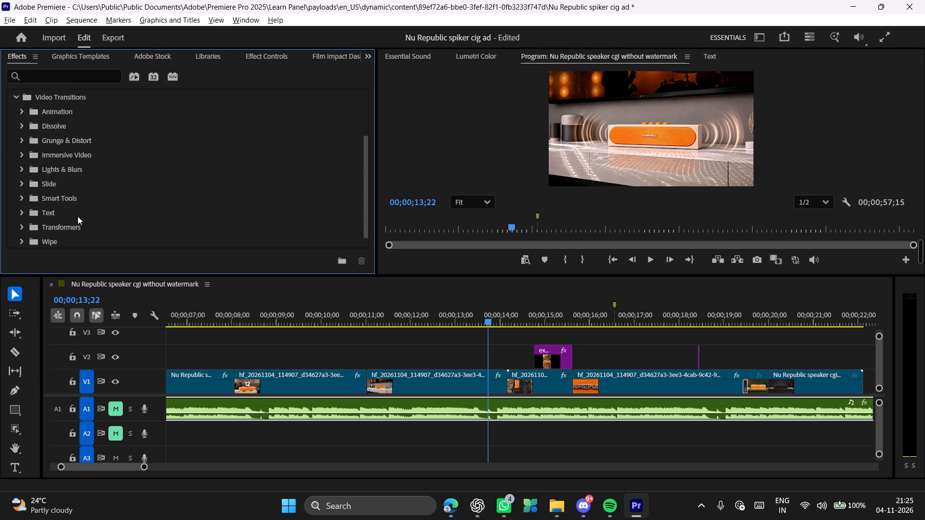
scroll(49, 198, "down", 6)
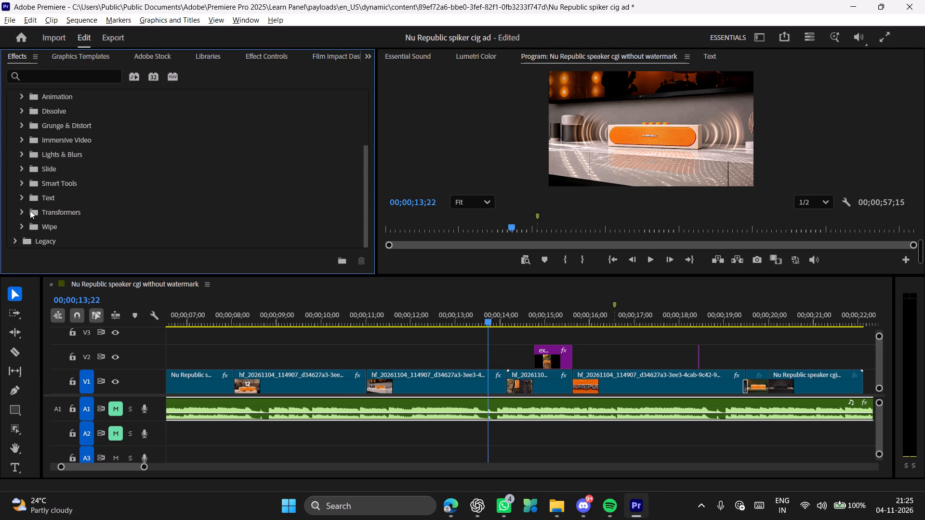
scroll(18, 154, "up", 4)
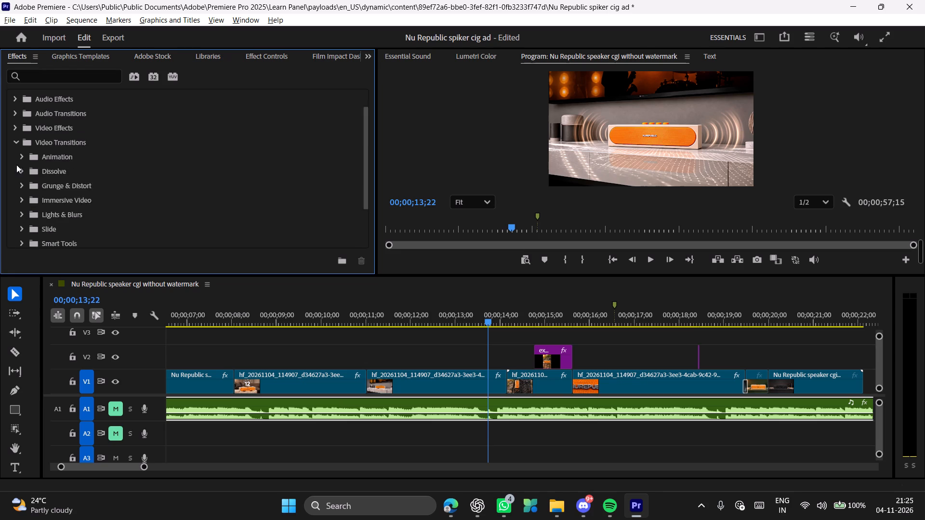
scroll(16, 165, "up", 2)
left_click(18, 153)
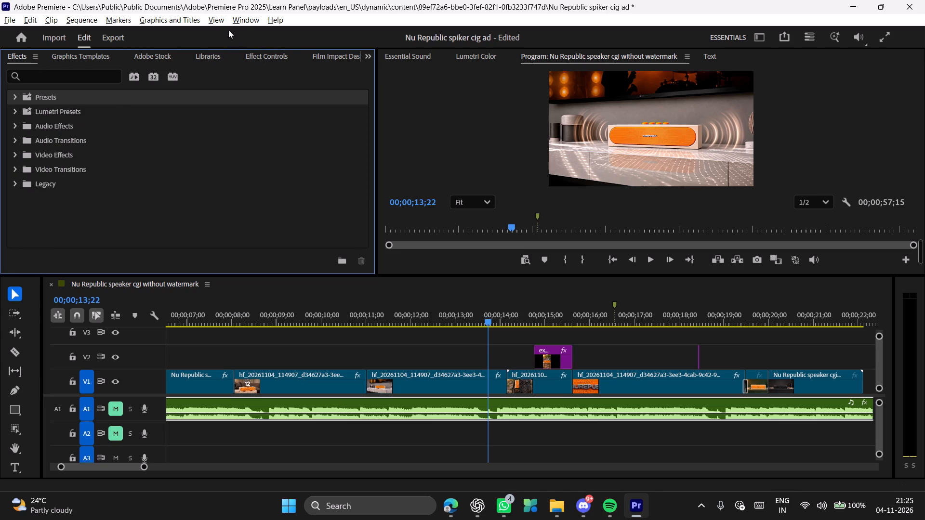
Open the BadFX extension, examine its Motion presets, video and audio assets and store, and close it.
left_click(243, 24)
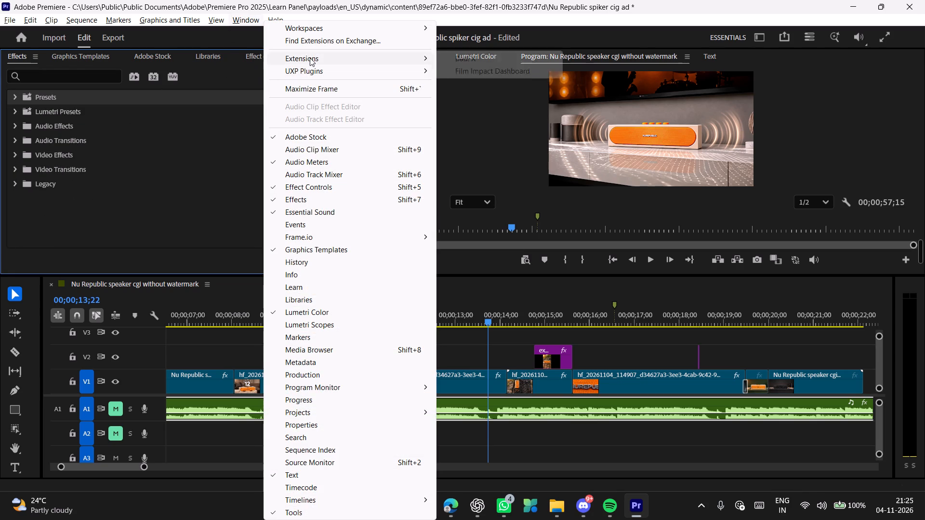
left_click(450, 55)
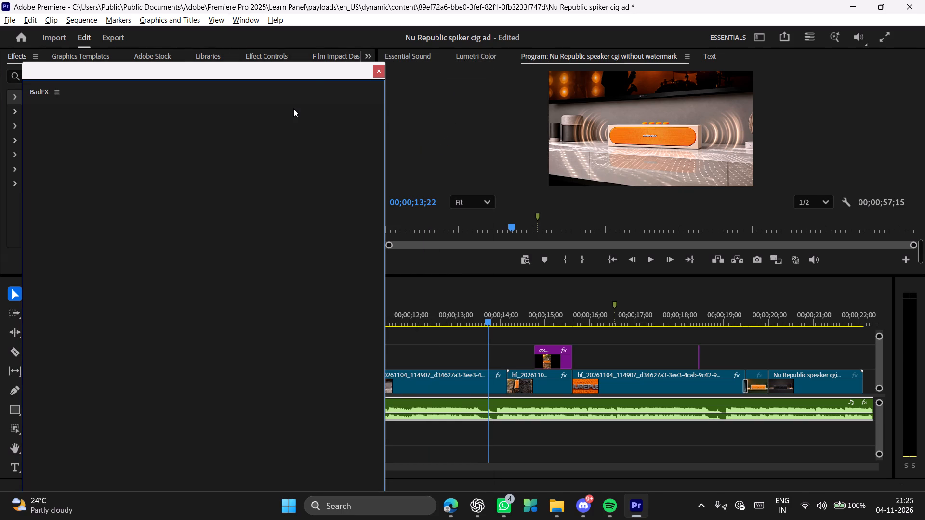
left_click_drag(317, 73, 313, 46)
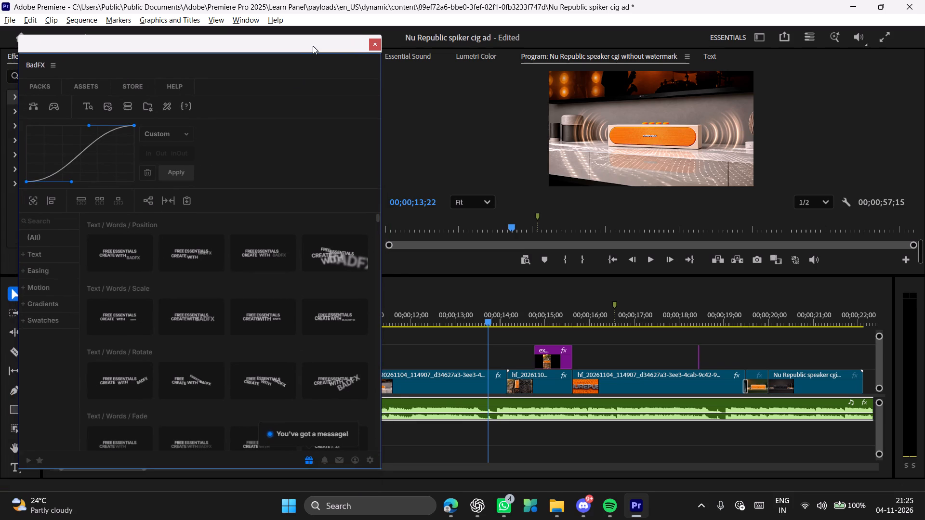
left_click_drag(313, 46, 307, 43)
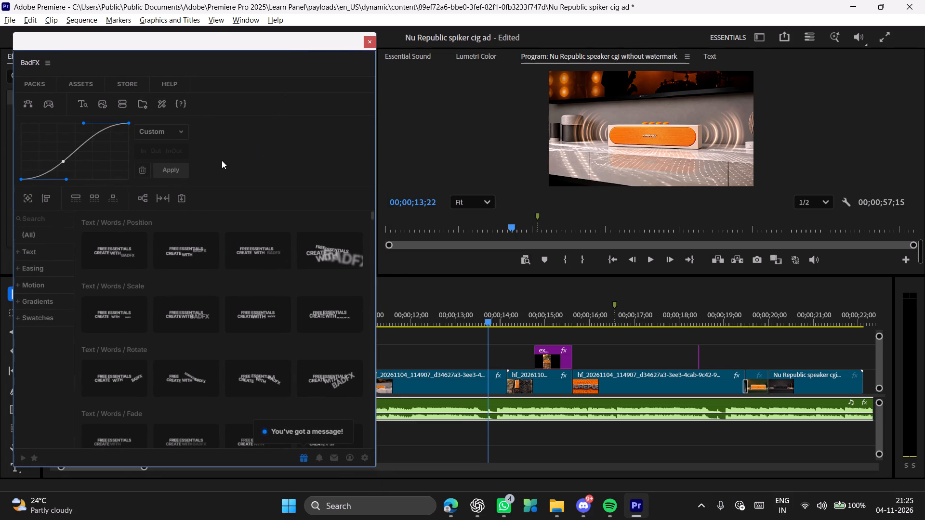
left_click(20, 281)
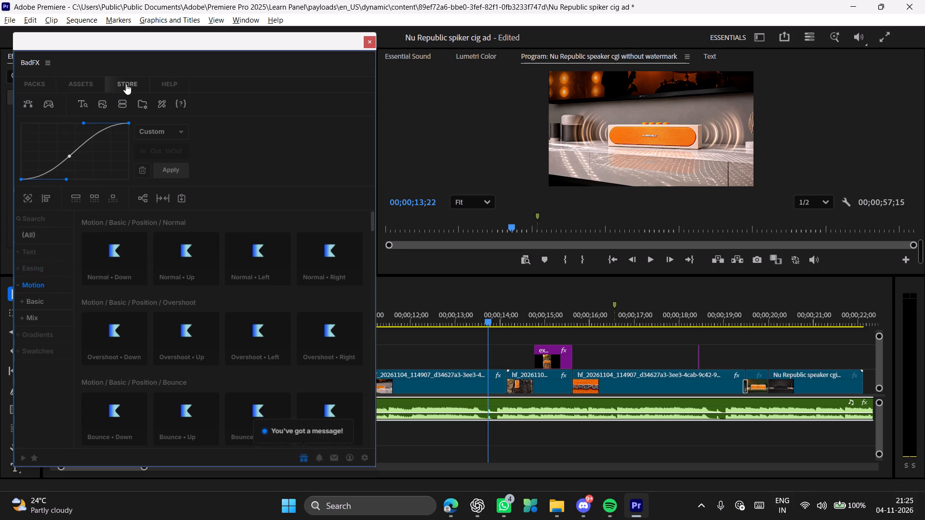
left_click(70, 83)
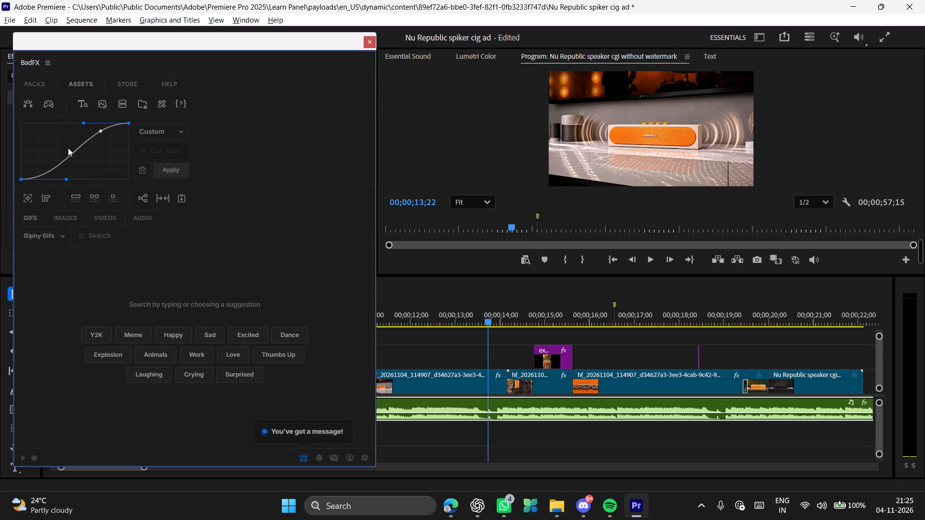
left_click(111, 218)
left_click(136, 218)
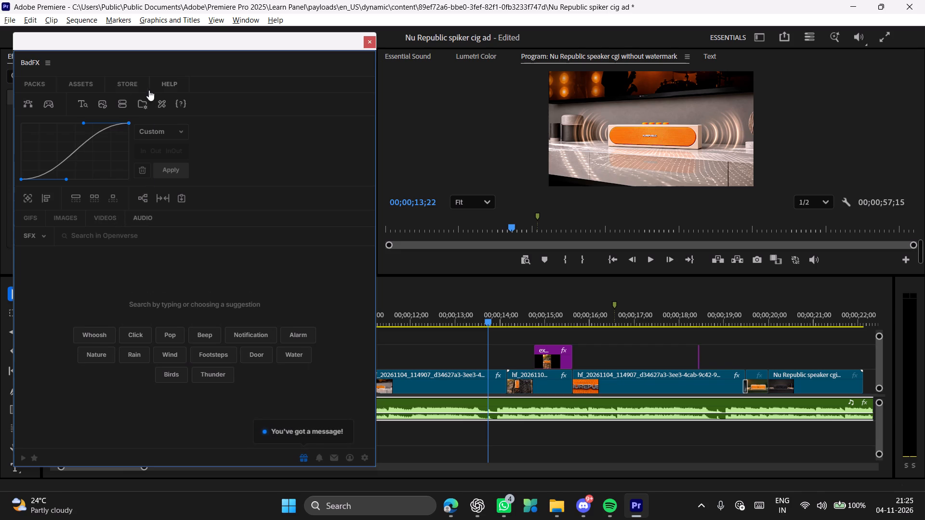
left_click(119, 85)
left_click(371, 39)
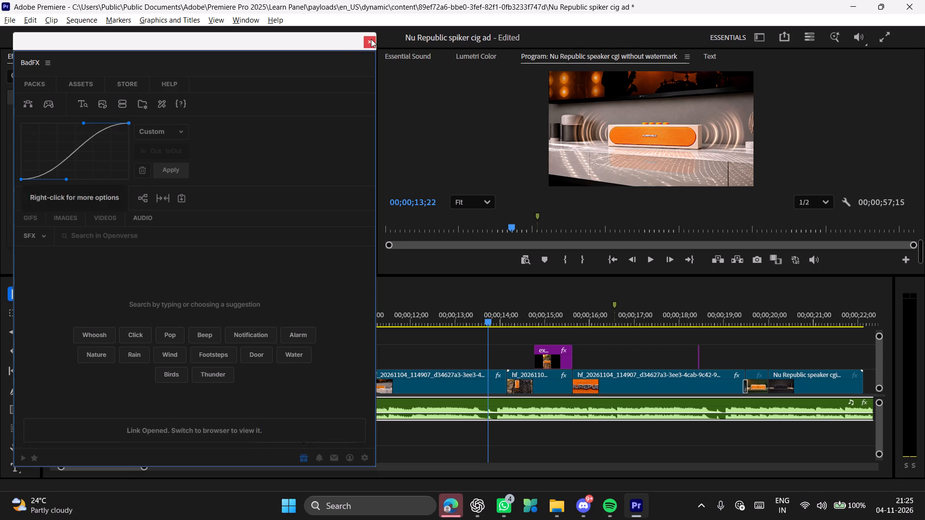
Bring up the Film Impact Dashboard extension.
left_click(234, 19)
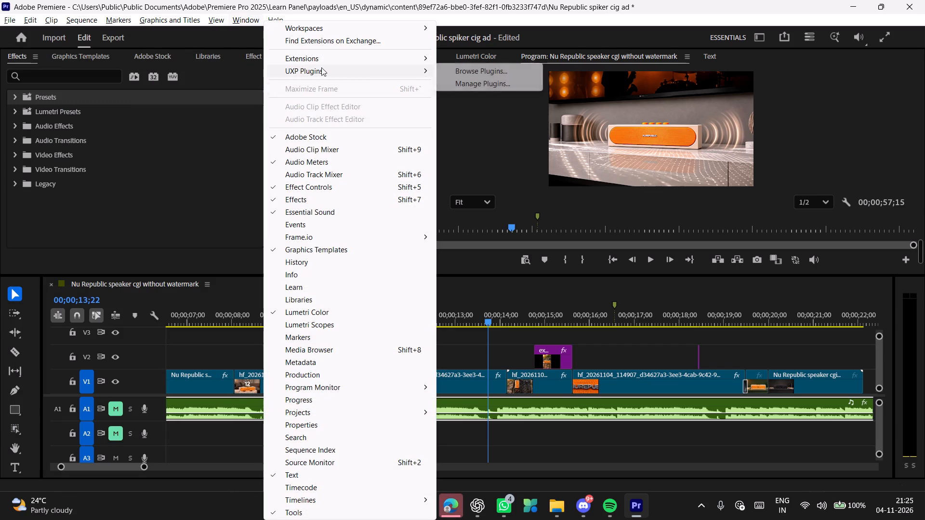
left_click(481, 73)
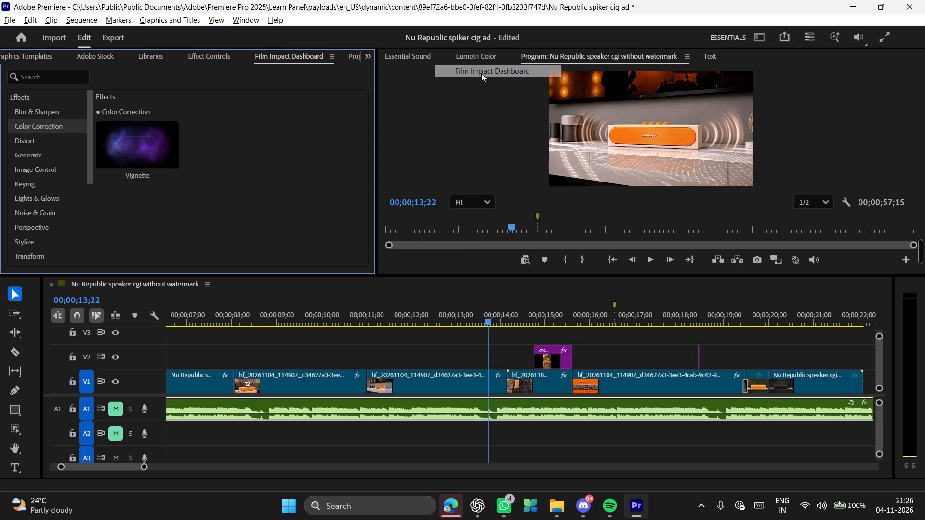
Close the badedits shop page in Edge and return to Premiere.
left_click(456, 509)
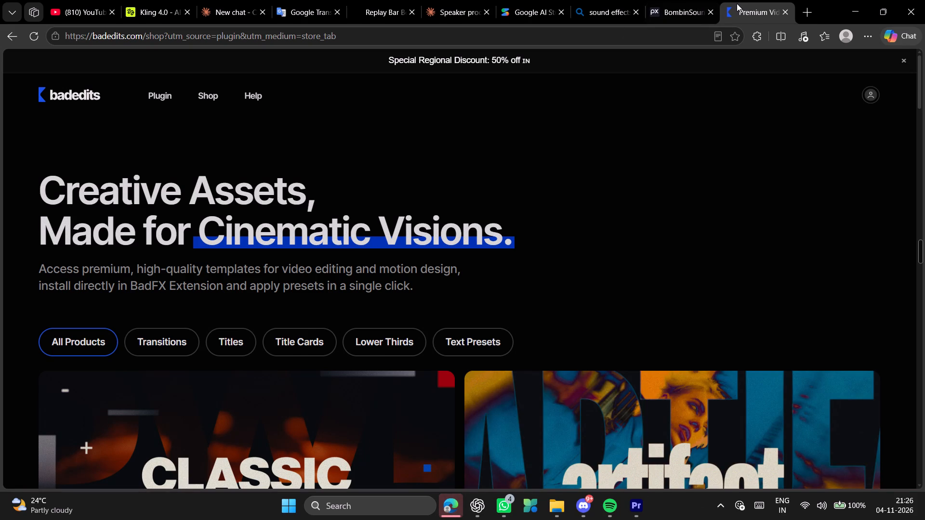
middle_click(737, 3)
left_click(847, 17)
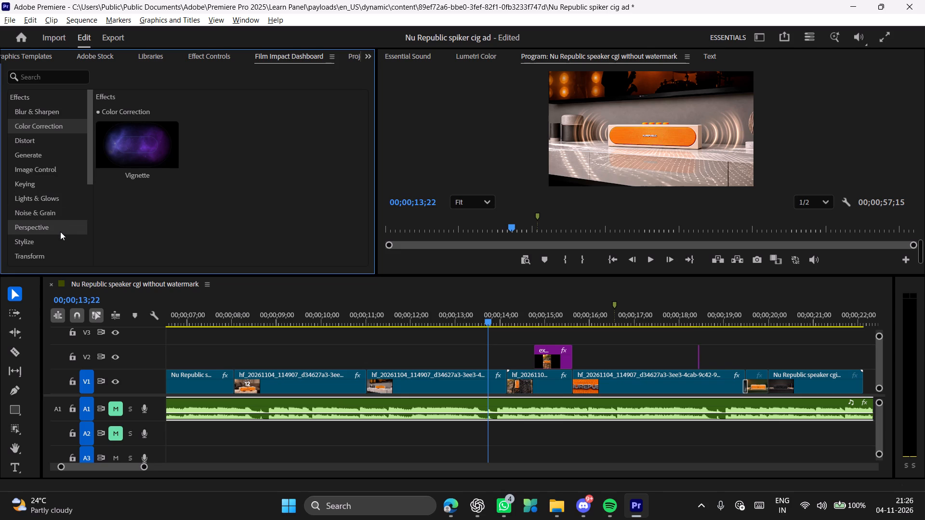
Look through the Film Impact effect and transition categories, including Lights & Glows, Blur & Sharpen, Transformers, Text and Smart Tools.
left_click(70, 199)
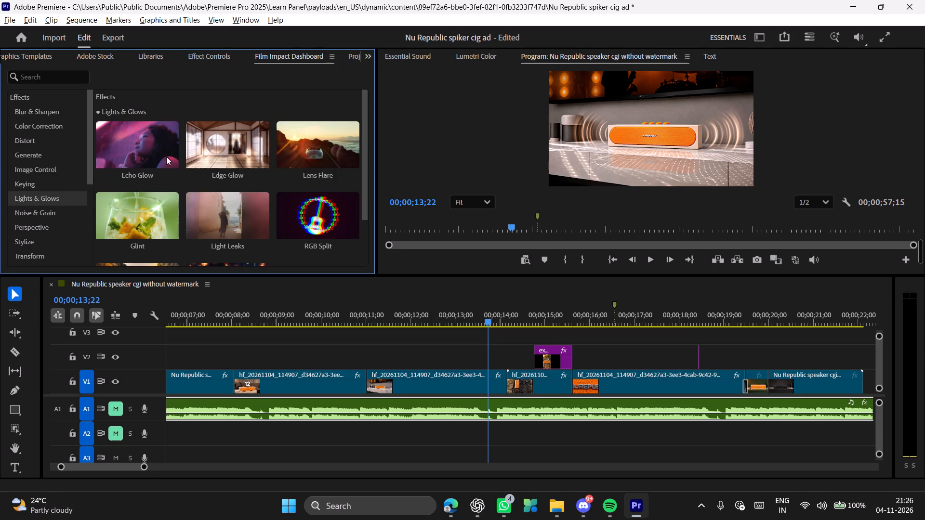
scroll(50, 162, "down", 1)
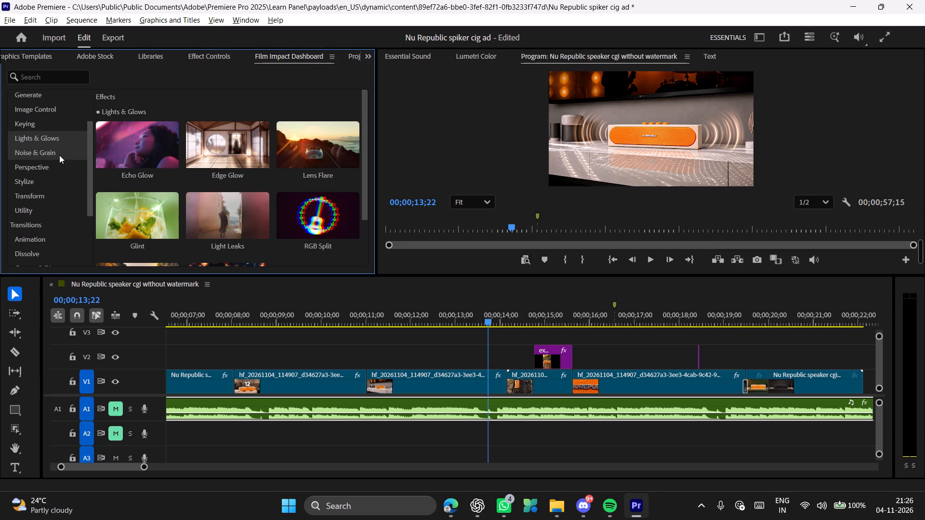
scroll(59, 155, "up", 1)
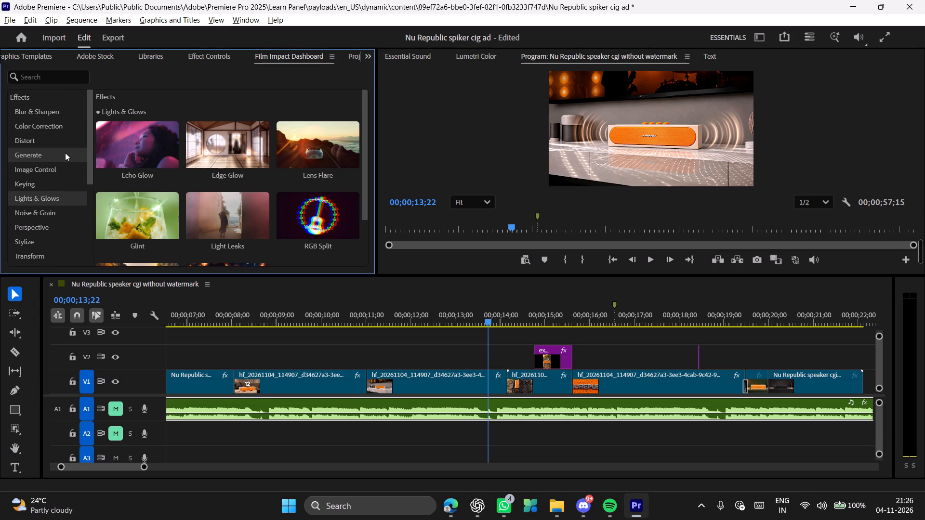
left_click(69, 110)
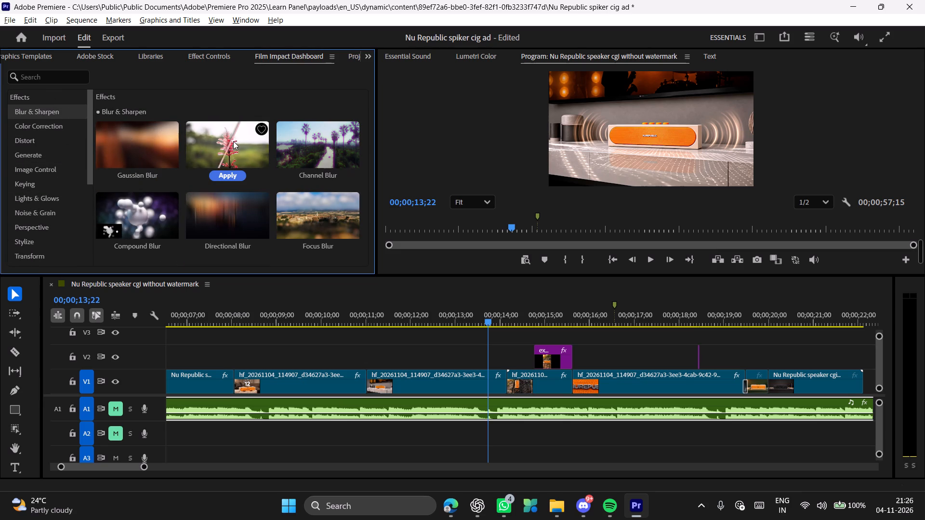
scroll(24, 155, "down", 3)
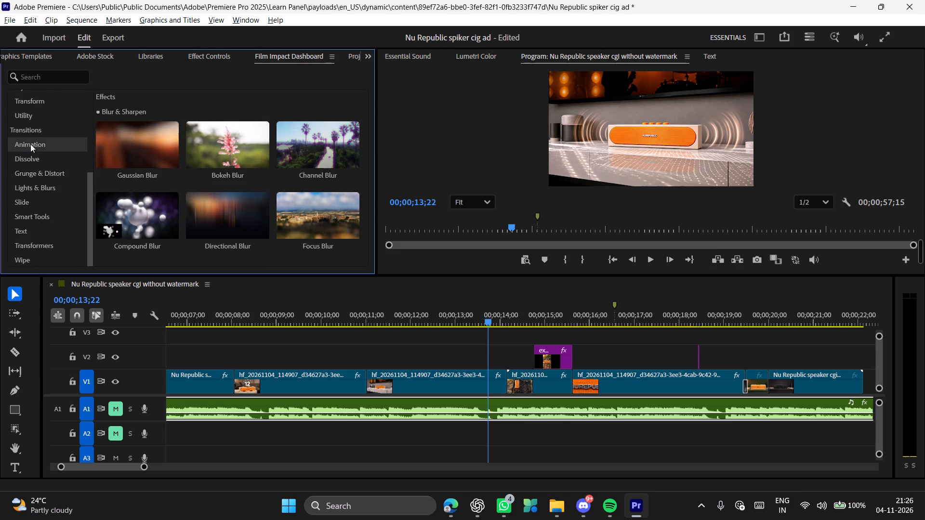
left_click(54, 245)
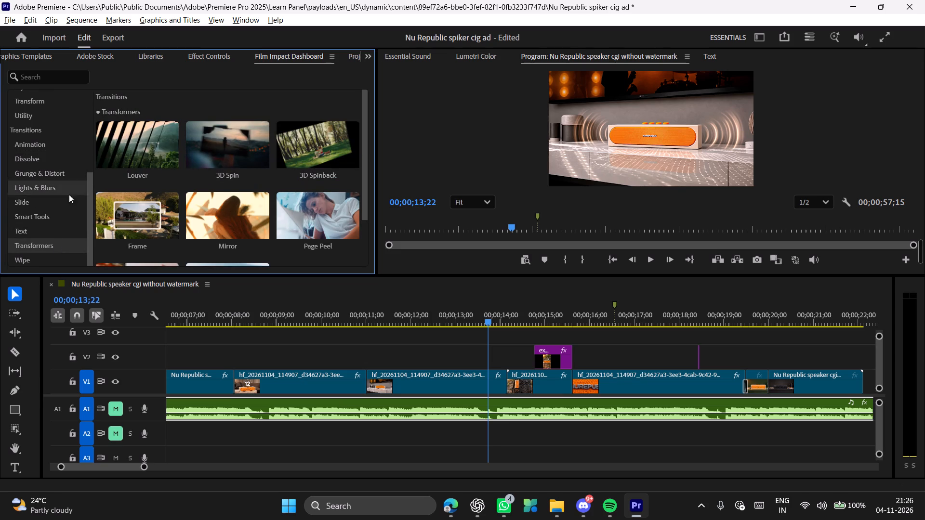
left_click(43, 235)
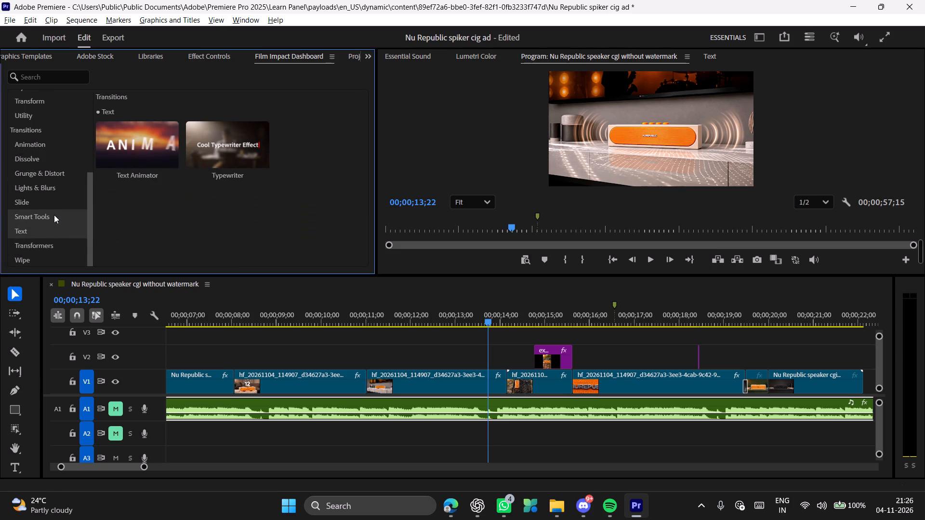
left_click(53, 215)
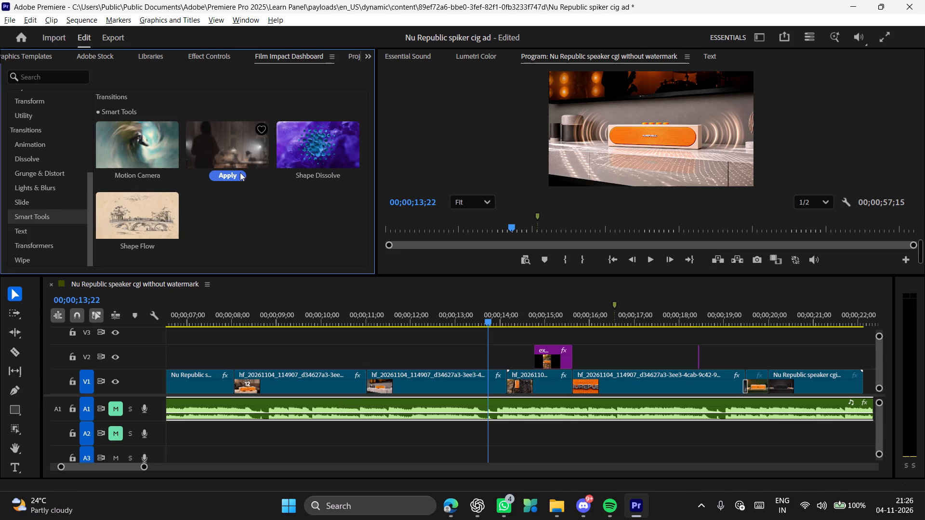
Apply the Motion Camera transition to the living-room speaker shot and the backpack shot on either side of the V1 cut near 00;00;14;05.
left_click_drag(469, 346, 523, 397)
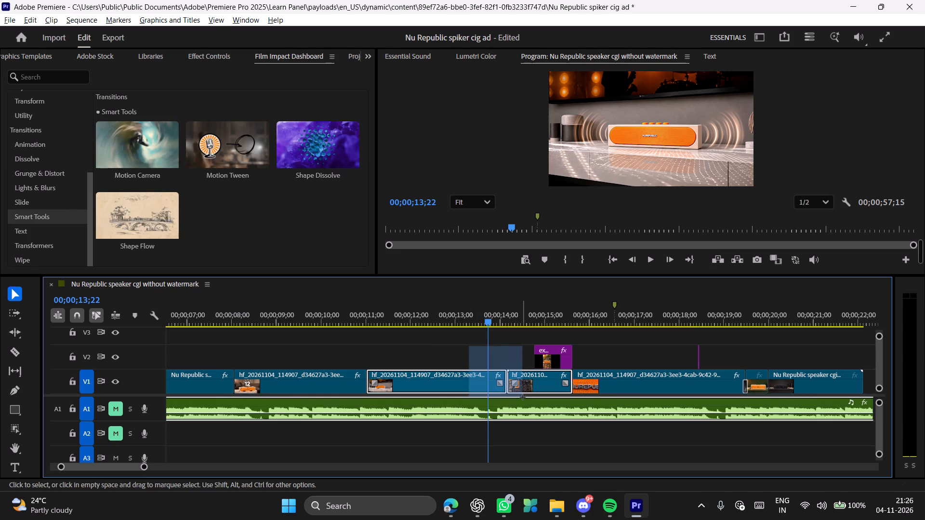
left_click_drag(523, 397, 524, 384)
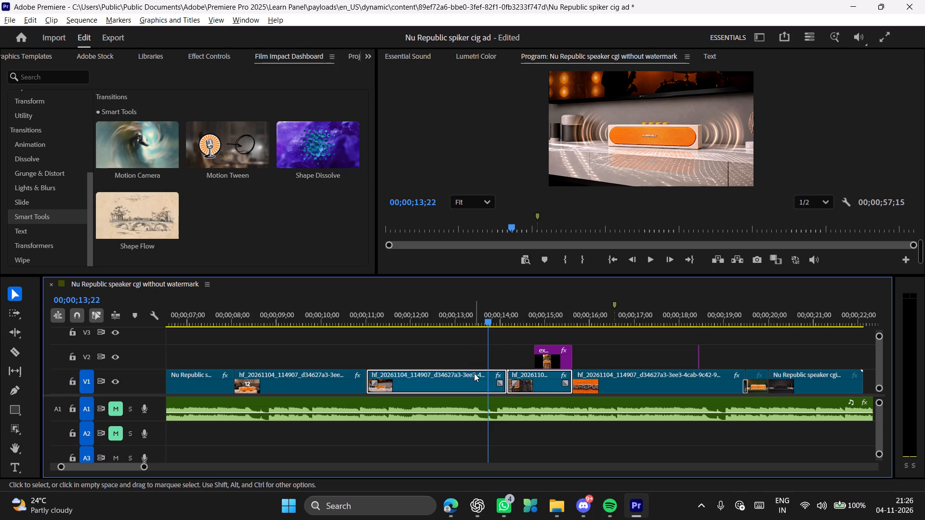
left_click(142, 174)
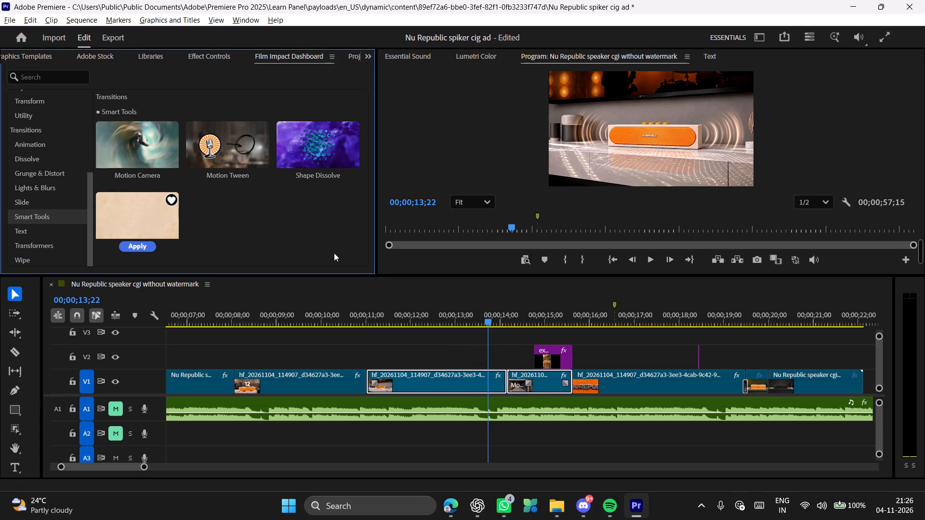
Play and scrub across the cut near 00;00;14;05 to examine the Motion Camera transition.
left_click_drag(486, 316, 455, 318)
key("space")
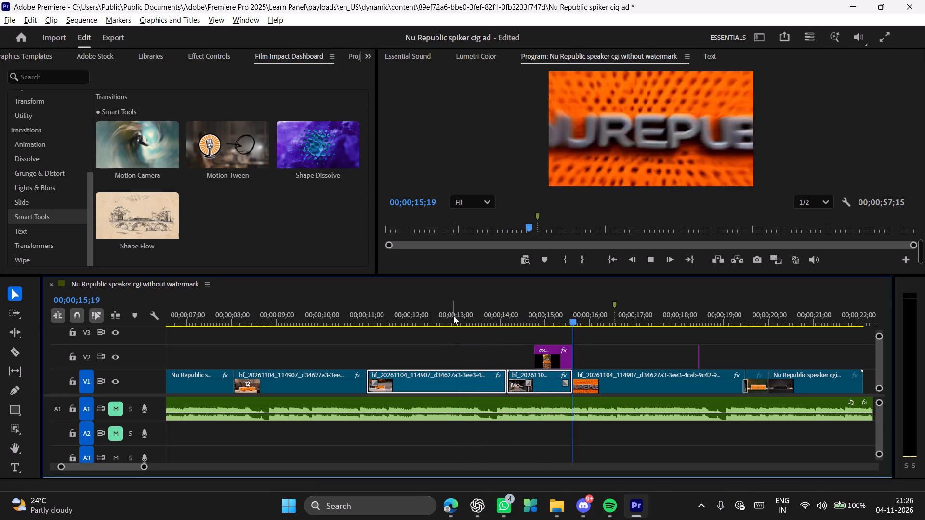
key("space")
left_click_drag(557, 324, 508, 324)
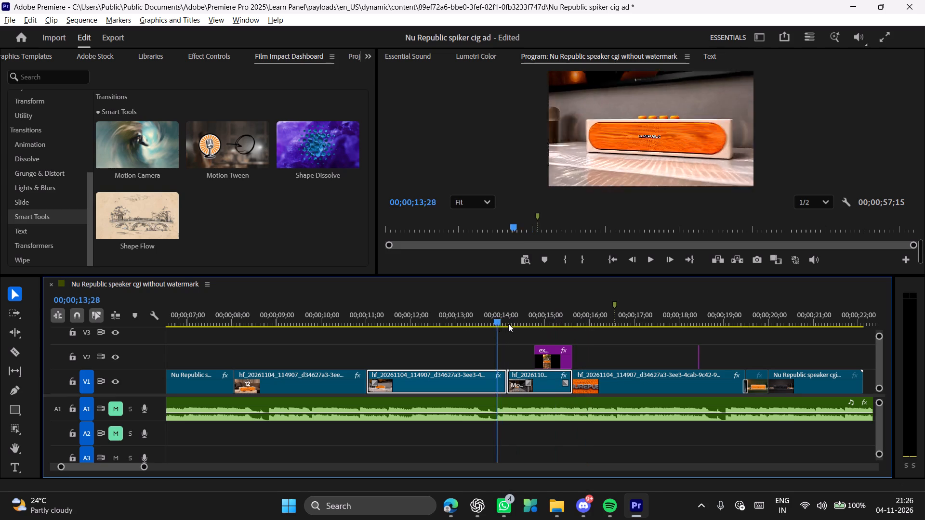
left_click_drag(508, 324, 510, 331)
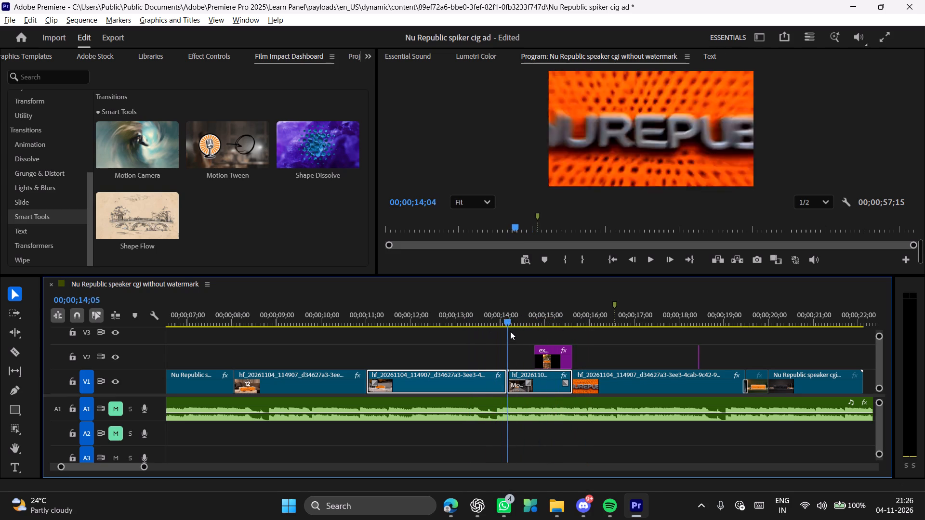
left_click_drag(510, 331, 491, 334)
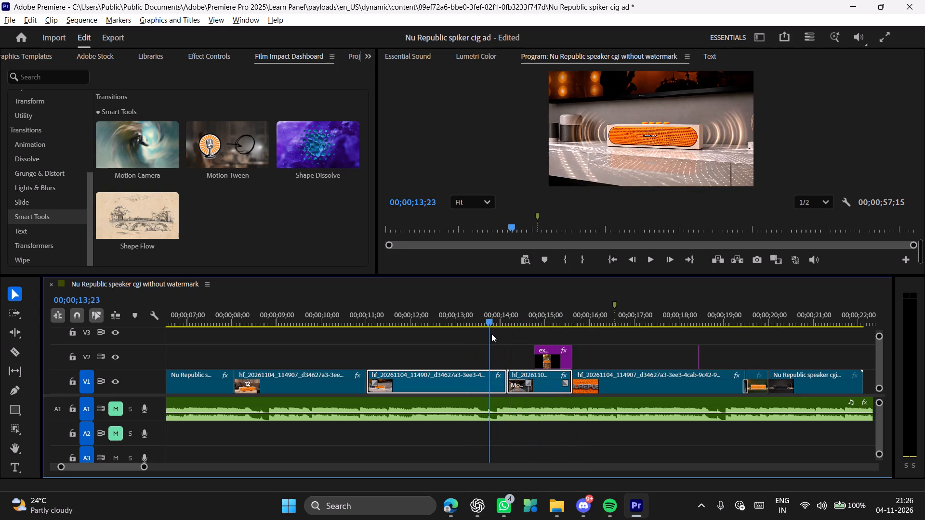
left_click_drag(491, 334, 501, 336)
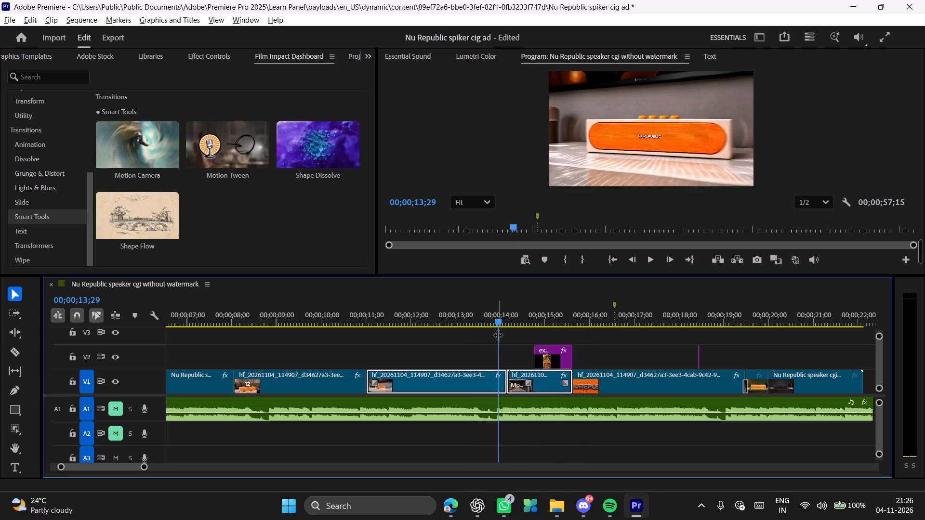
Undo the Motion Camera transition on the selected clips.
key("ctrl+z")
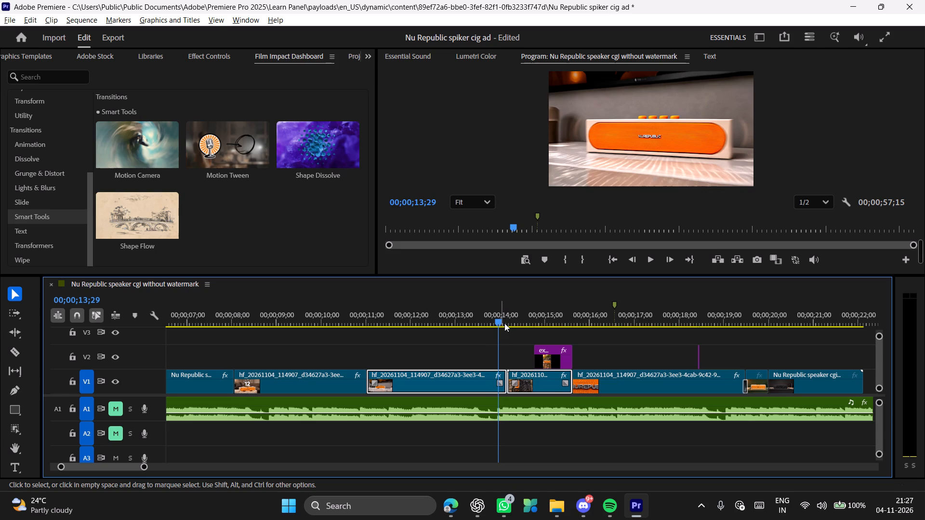
Play and scrub the sequence between about 10 and 18 seconds to review the original cuts without the transition.
left_click_drag(494, 320, 429, 318)
key("space")
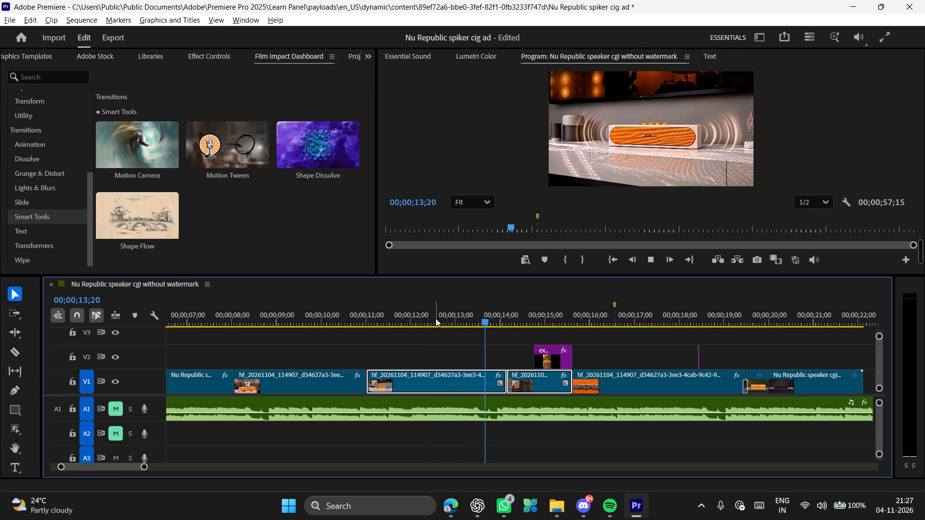
key("space")
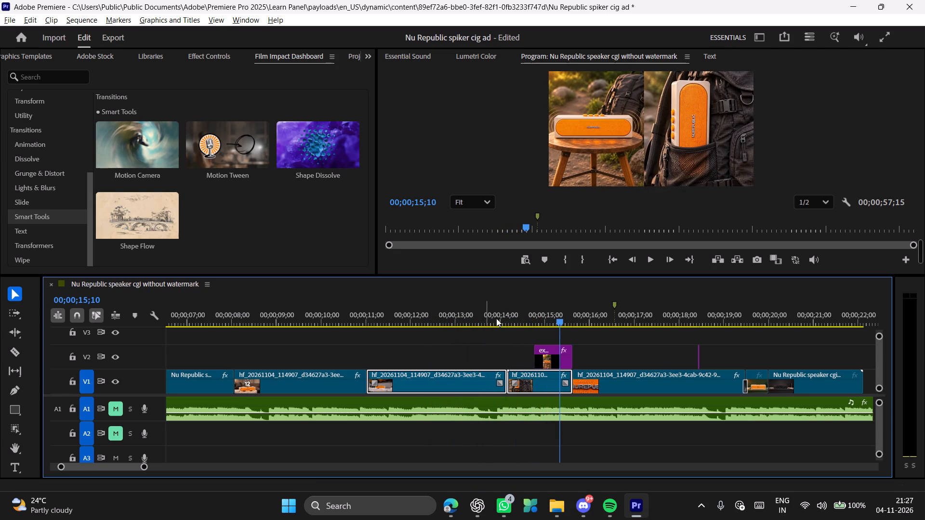
left_click_drag(520, 317, 516, 319)
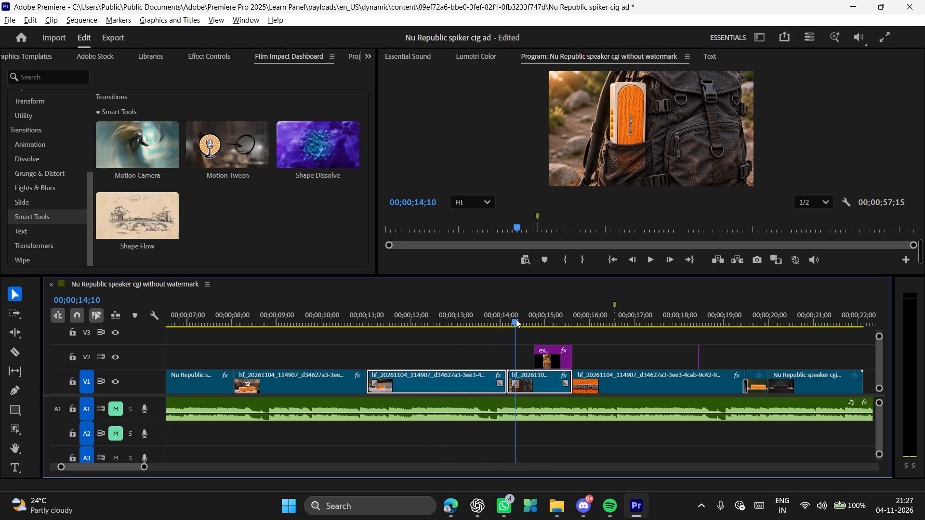
left_click_drag(516, 319, 495, 319)
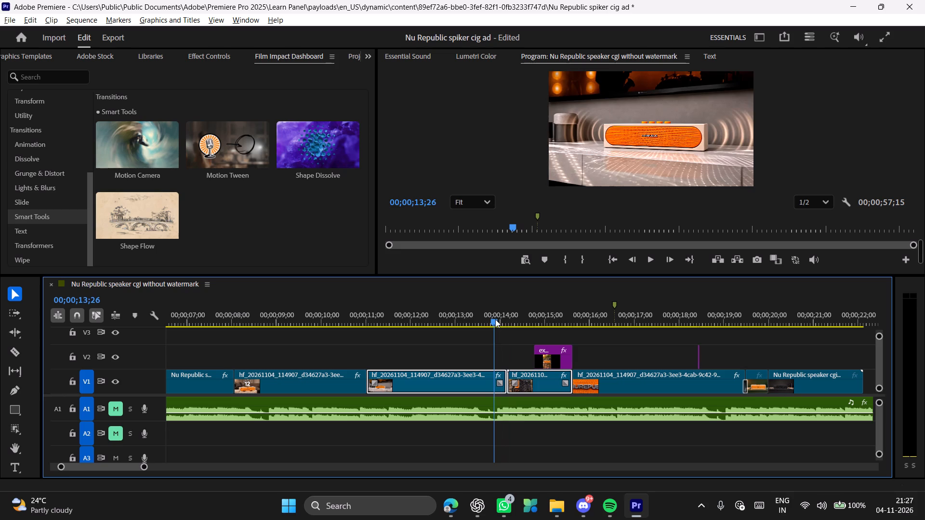
left_click_drag(495, 319, 696, 360)
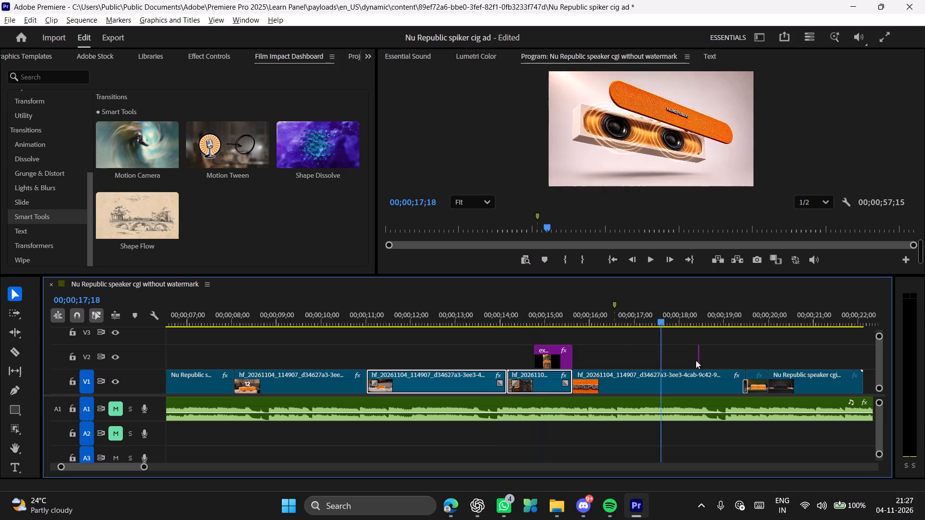
left_click_drag(696, 360, 671, 370)
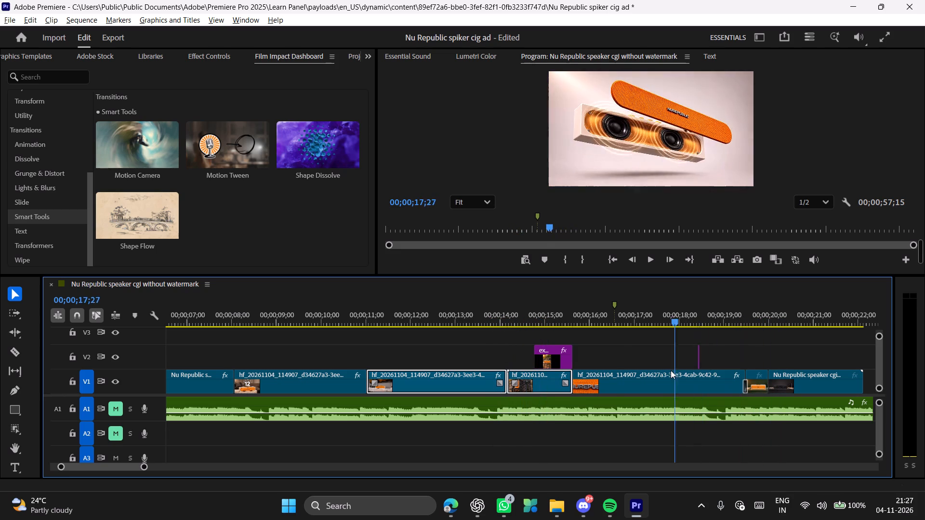
left_click_drag(671, 370, 347, 358)
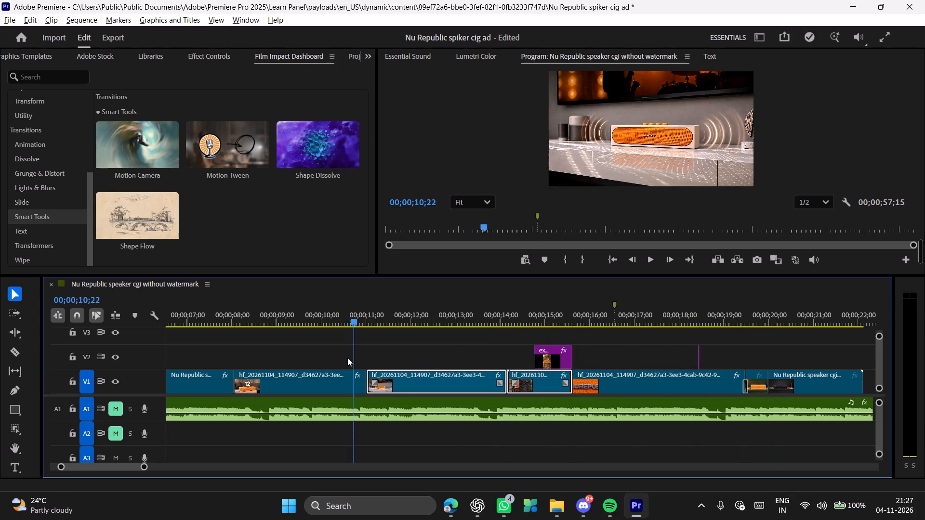
left_click_drag(347, 358, 347, 356)
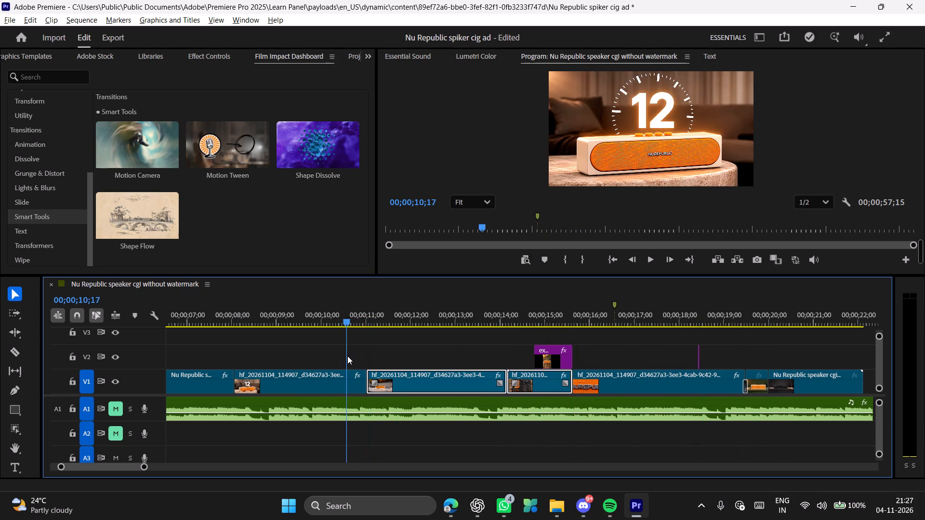
left_click_drag(347, 356, 322, 353)
key("space")
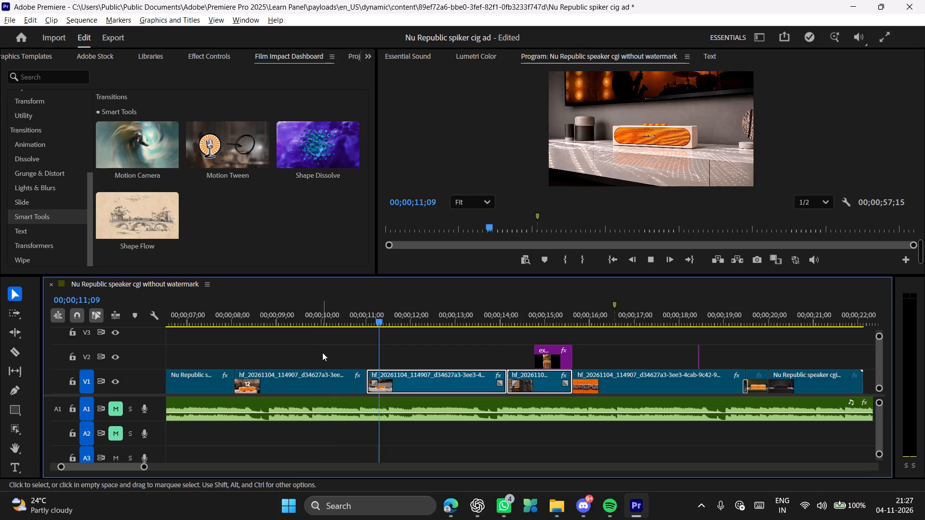
key("space")
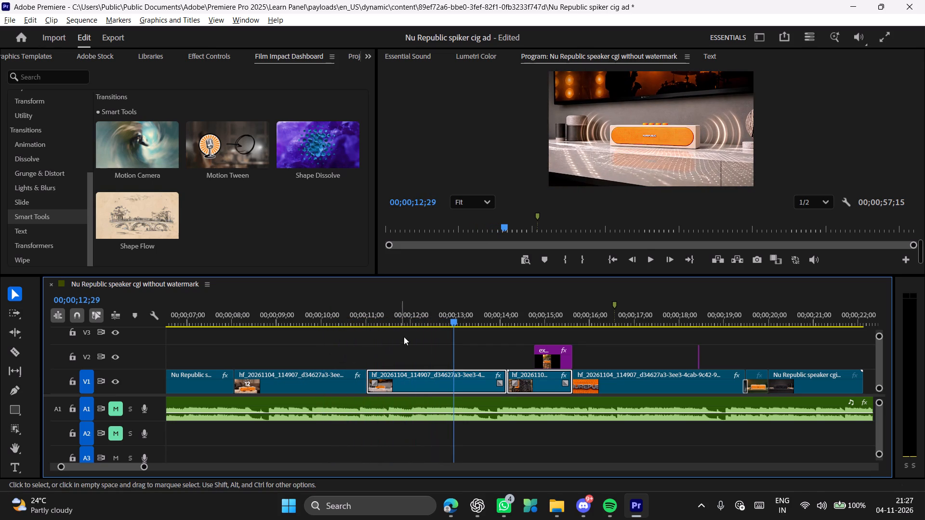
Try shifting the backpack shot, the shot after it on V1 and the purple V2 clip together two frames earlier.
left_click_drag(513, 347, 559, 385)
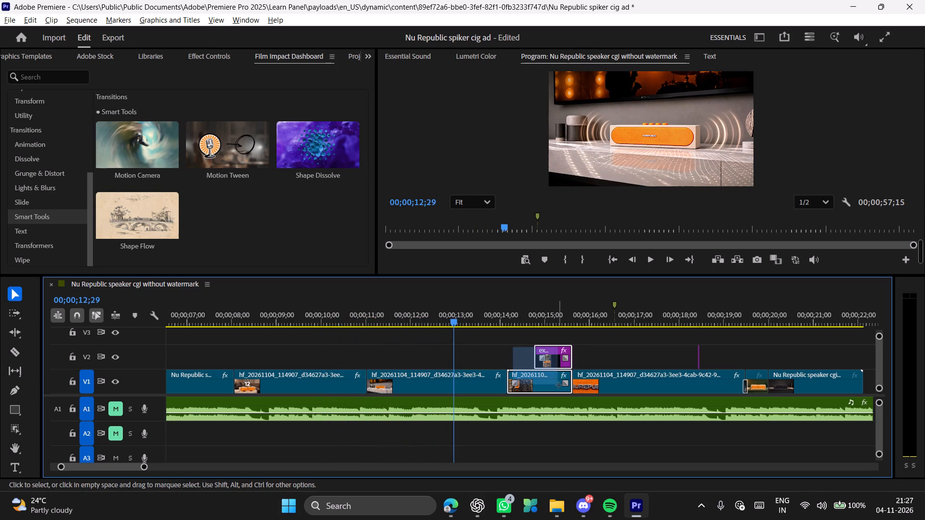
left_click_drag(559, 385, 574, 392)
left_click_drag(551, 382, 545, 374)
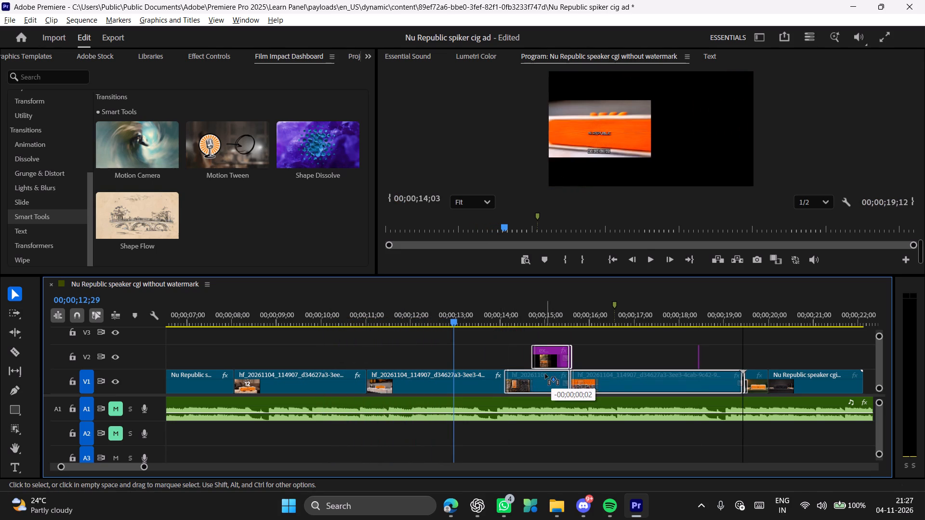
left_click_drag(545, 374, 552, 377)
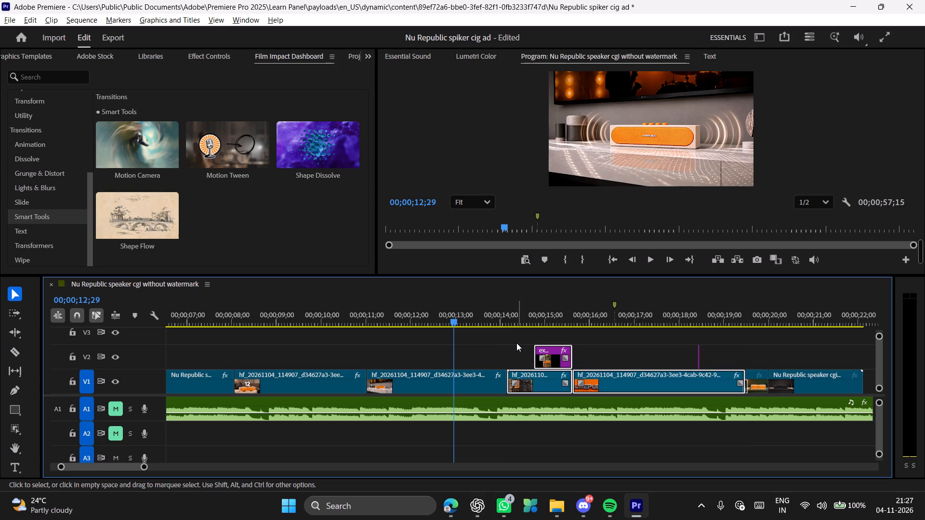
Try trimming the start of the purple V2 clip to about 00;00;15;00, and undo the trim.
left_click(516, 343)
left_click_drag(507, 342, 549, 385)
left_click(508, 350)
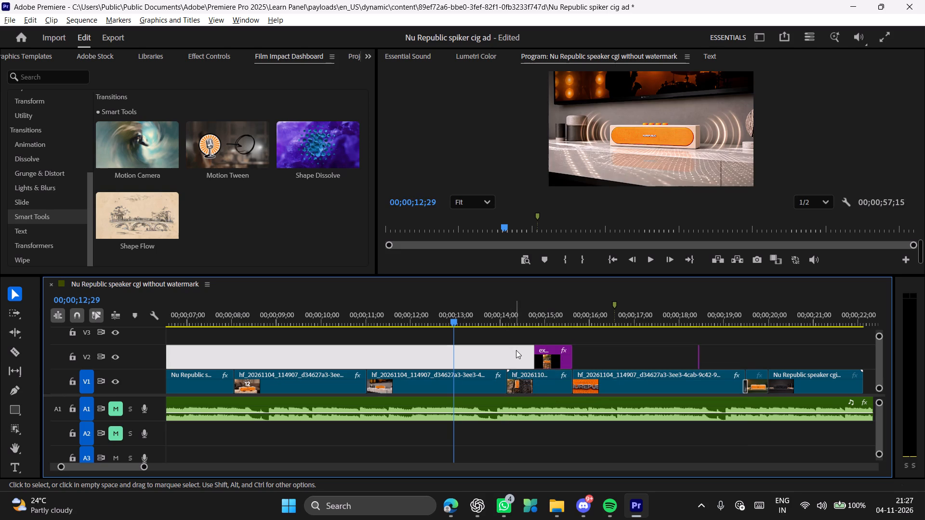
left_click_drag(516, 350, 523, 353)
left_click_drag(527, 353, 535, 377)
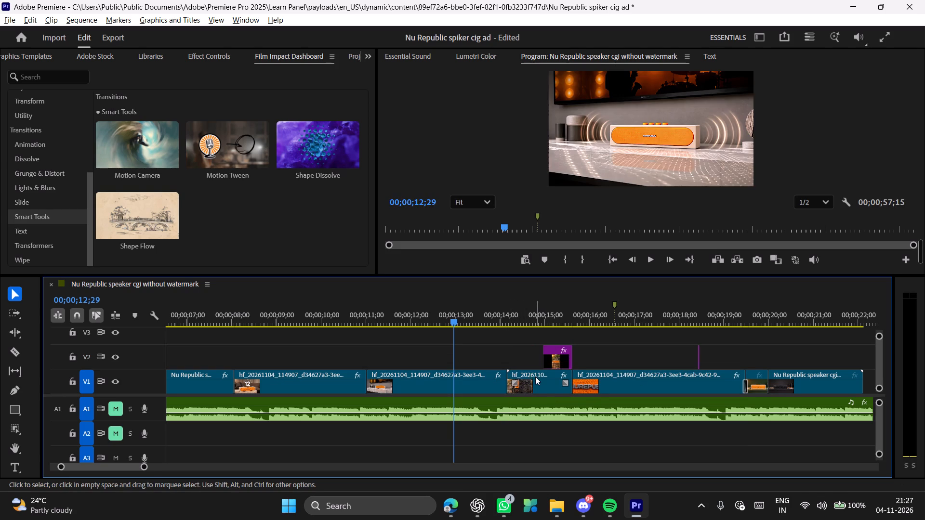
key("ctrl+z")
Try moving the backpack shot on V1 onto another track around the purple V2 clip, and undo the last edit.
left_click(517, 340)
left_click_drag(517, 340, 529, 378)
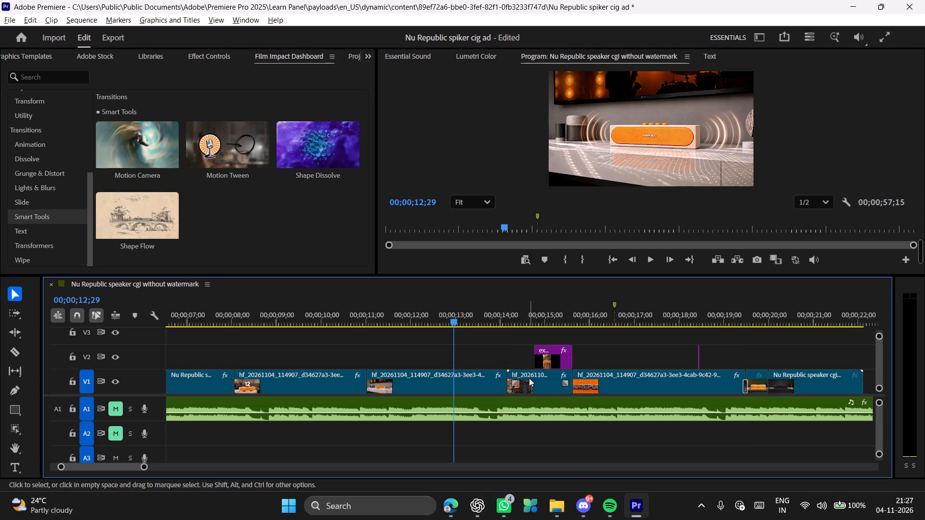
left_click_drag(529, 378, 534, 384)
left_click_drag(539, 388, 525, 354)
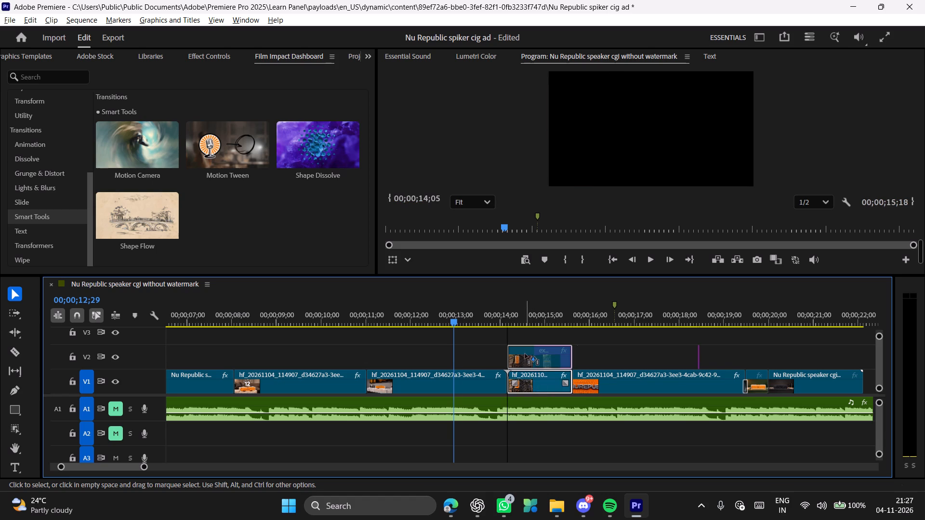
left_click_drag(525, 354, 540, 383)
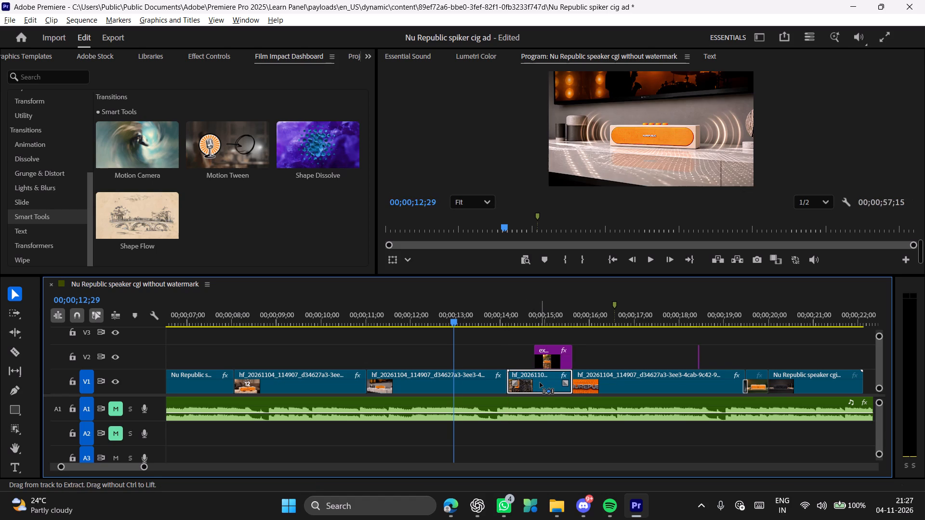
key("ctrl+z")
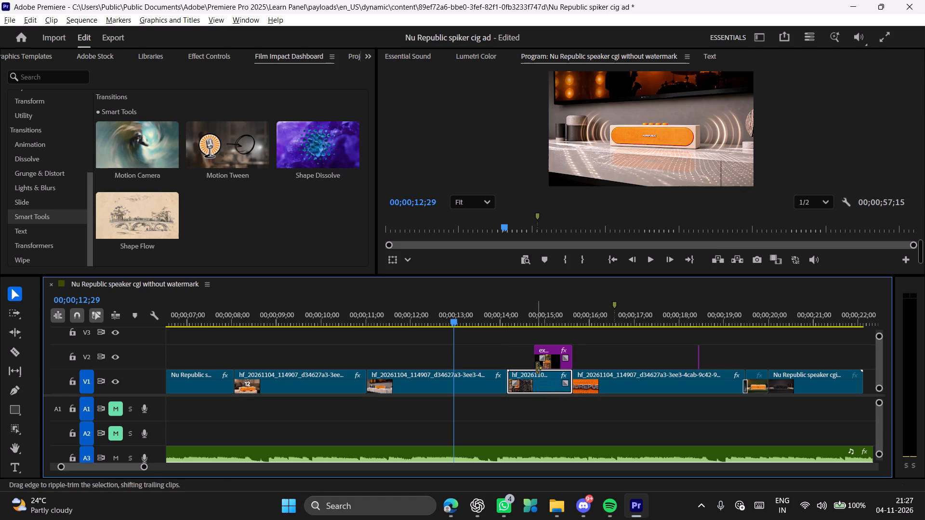
Move the music clip from A3 up to A1.
left_click_drag(371, 447, 362, 418)
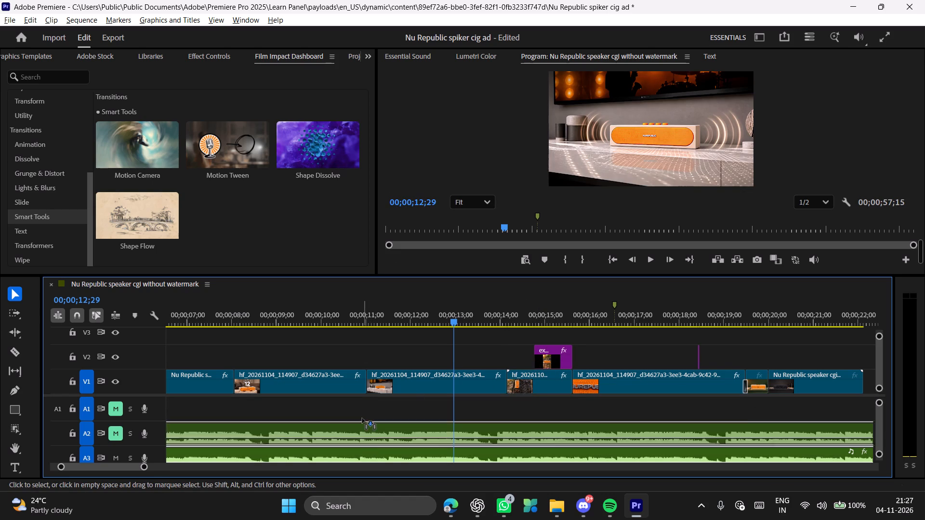
left_click_drag(362, 418, 342, 403)
Lift the backpack shot and its purple overlay clip to V2 and V3, with the backpack shot starting at about 00;00;12;29.
left_click_drag(515, 350, 547, 377)
left_click_drag(547, 380, 488, 351)
Close the gap between the sound-wave speaker shot and the orange logo close-up, and slide both along V1 to start at about 00;00;12;15.
left_click_drag(616, 357, 649, 377)
left_click_drag(646, 379, 590, 381)
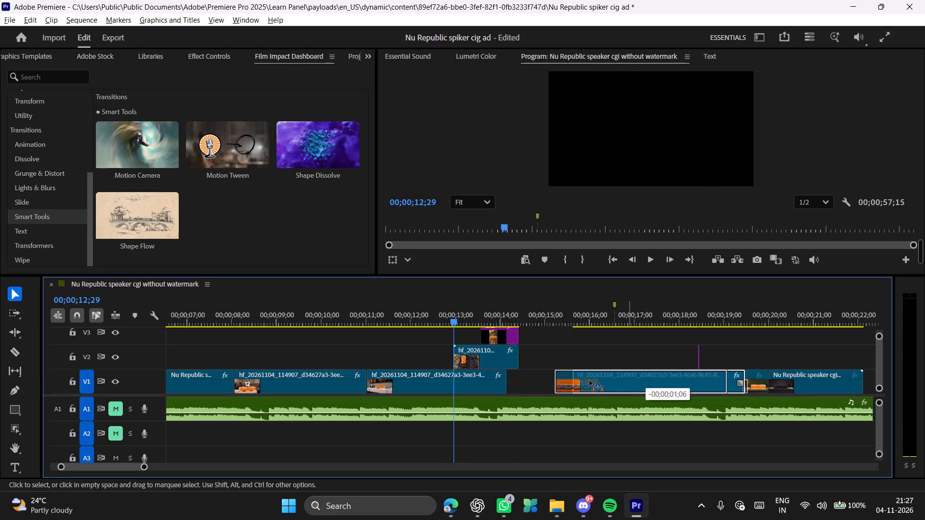
left_click_drag(590, 381, 578, 381)
left_click(739, 364)
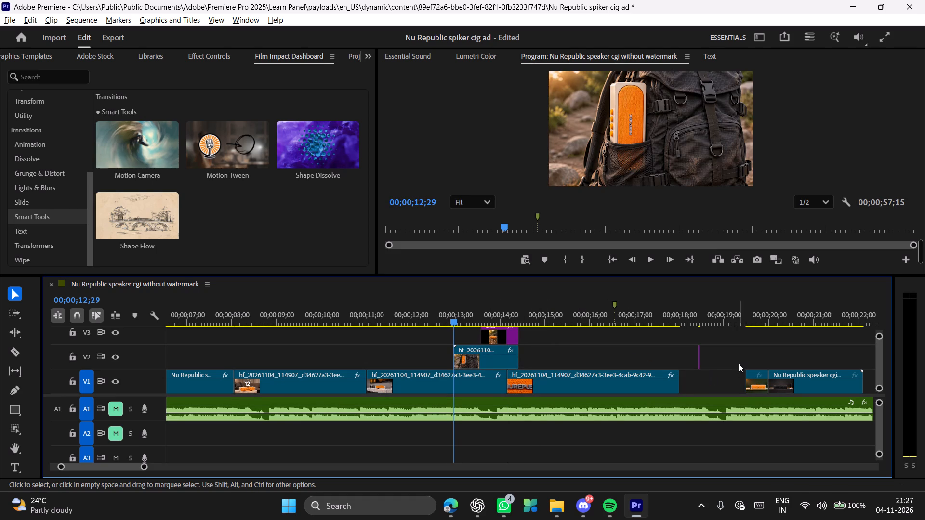
left_click(421, 382, "ctrl")
left_click(551, 384, "ctrl")
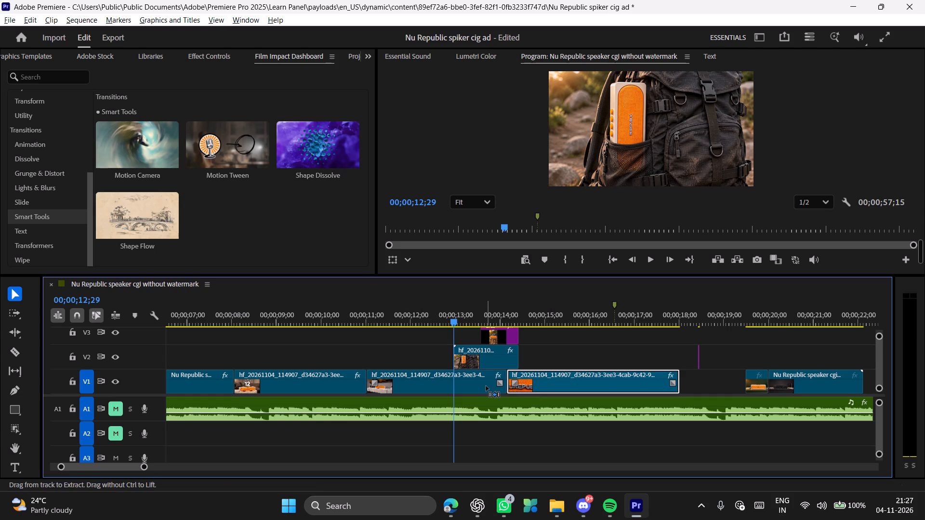
left_click(486, 386, "shift")
left_click_drag(463, 386, 509, 388)
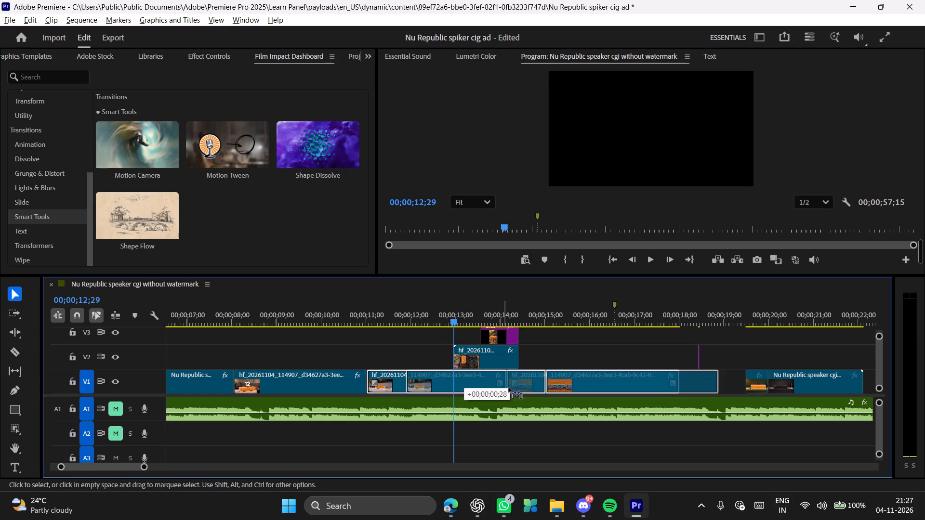
left_click_drag(509, 388, 532, 388)
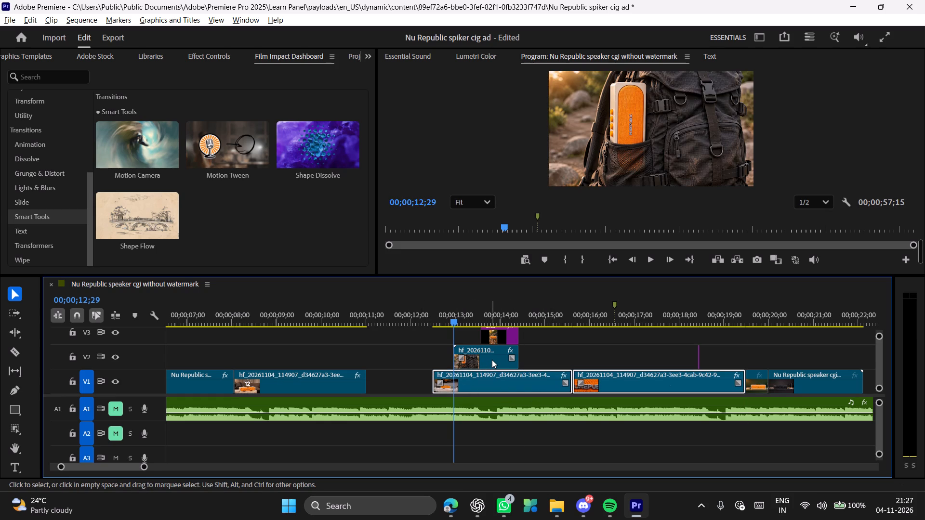
Place the backpack shot and its purple overlay into the gap on V1 and V2, directly after the "12" shot.
left_click(492, 360)
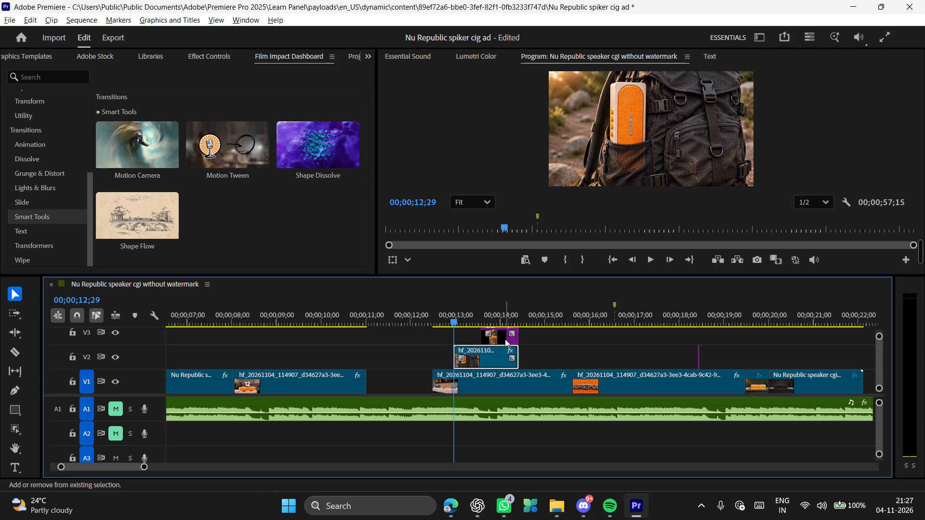
left_click(505, 339, "shift")
left_click_drag(485, 364, 403, 388)
Play and frame-step the sequence between about 9 and 12 seconds to check the cut from the "12" shot to the backpack shot.
left_click_drag(393, 317, 276, 320)
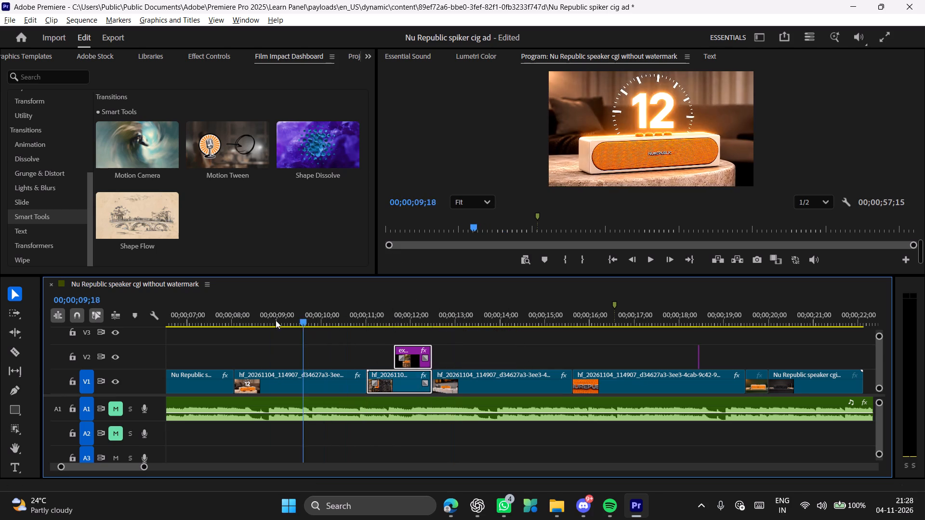
left_click_drag(276, 320, 290, 327)
key("space")
key("space")
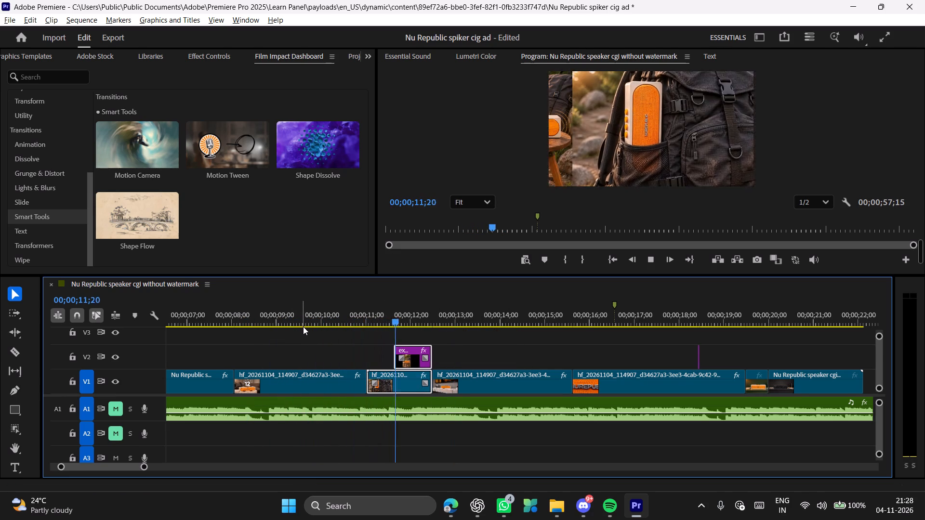
key("space")
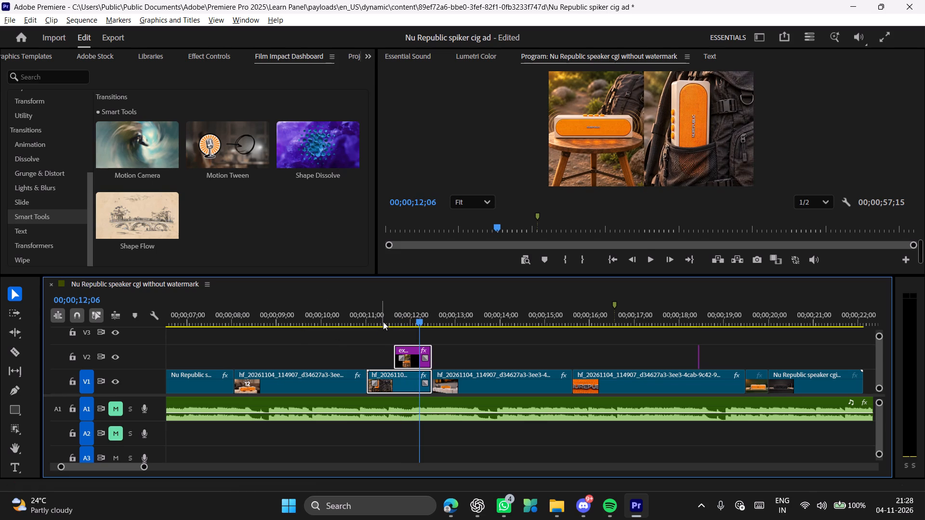
left_click_drag(408, 319, 359, 325)
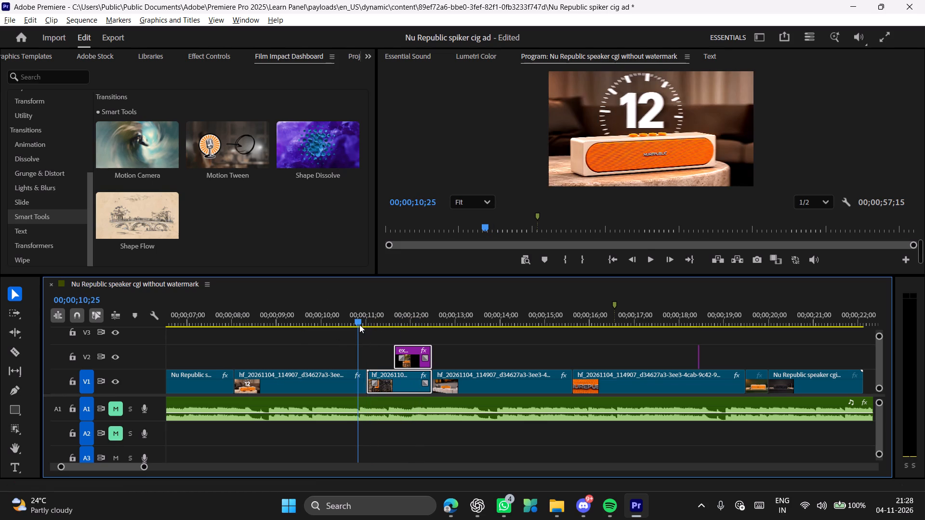
left_click_drag(359, 325, 370, 326)
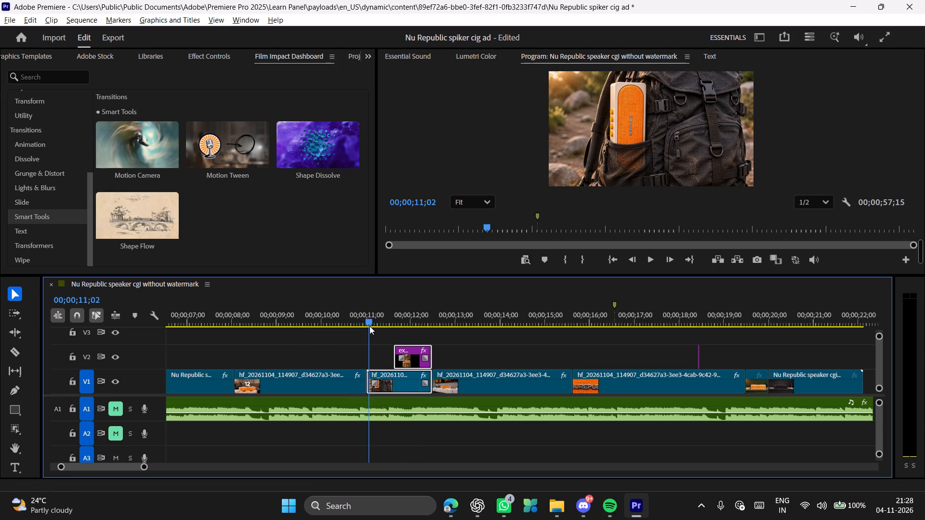
left_click_drag(370, 326, 366, 328)
key("Right")
key("Right")
key("Right")
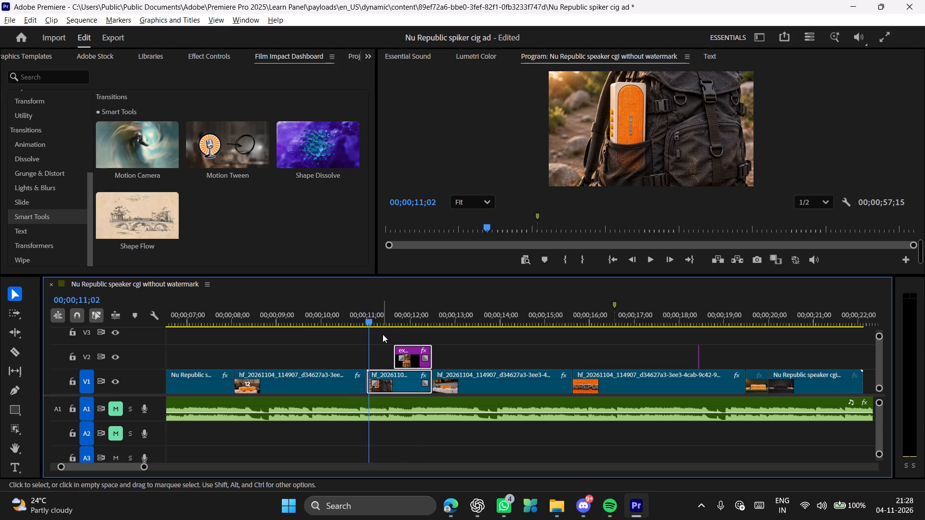
key("Left")
key("Left")
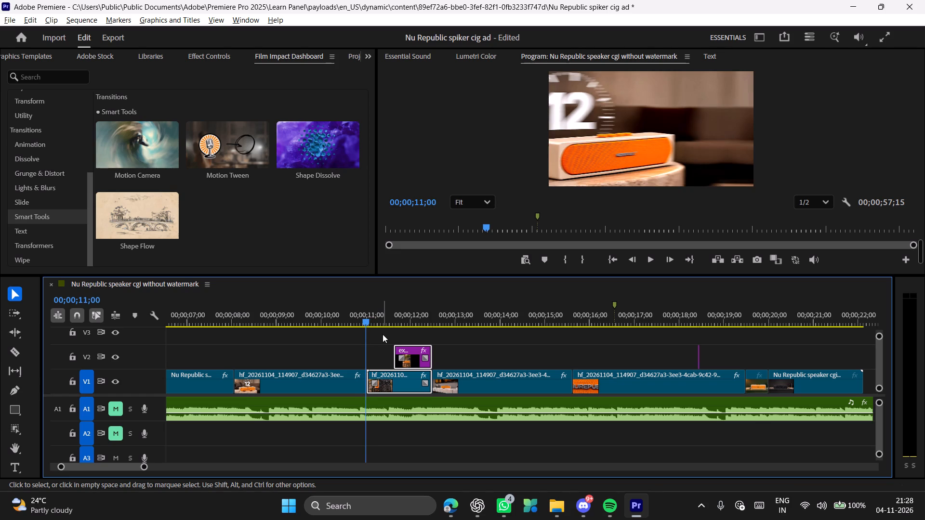
key("Right")
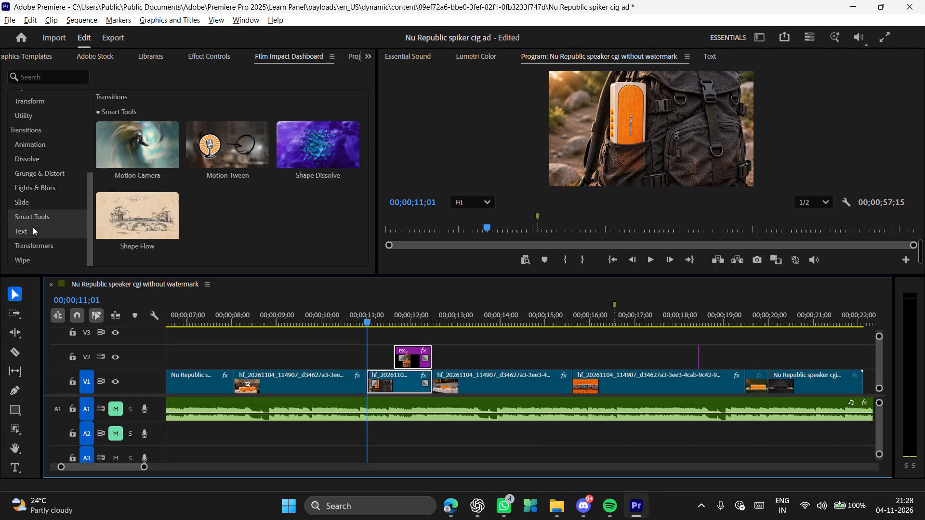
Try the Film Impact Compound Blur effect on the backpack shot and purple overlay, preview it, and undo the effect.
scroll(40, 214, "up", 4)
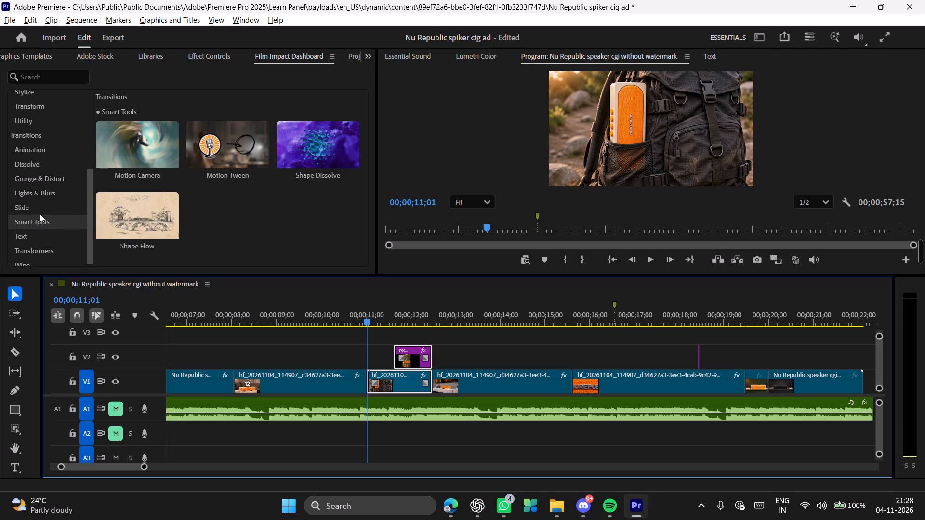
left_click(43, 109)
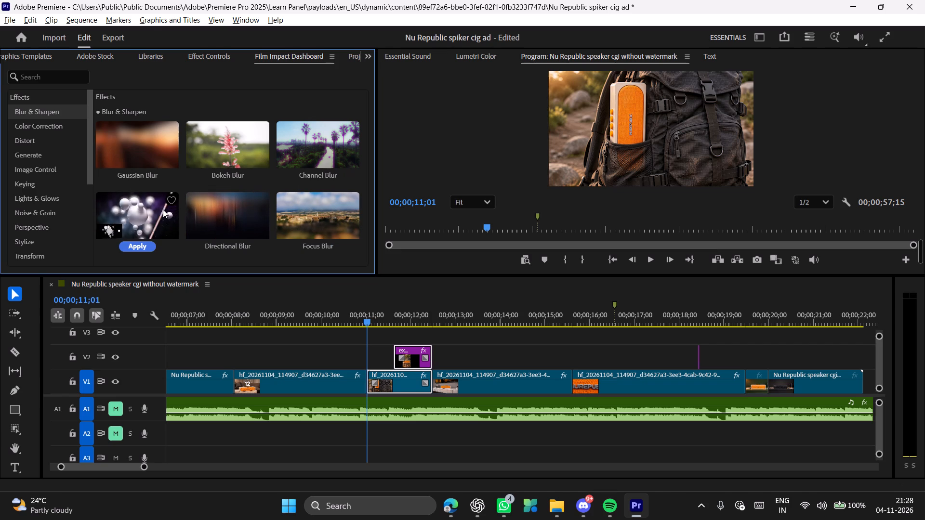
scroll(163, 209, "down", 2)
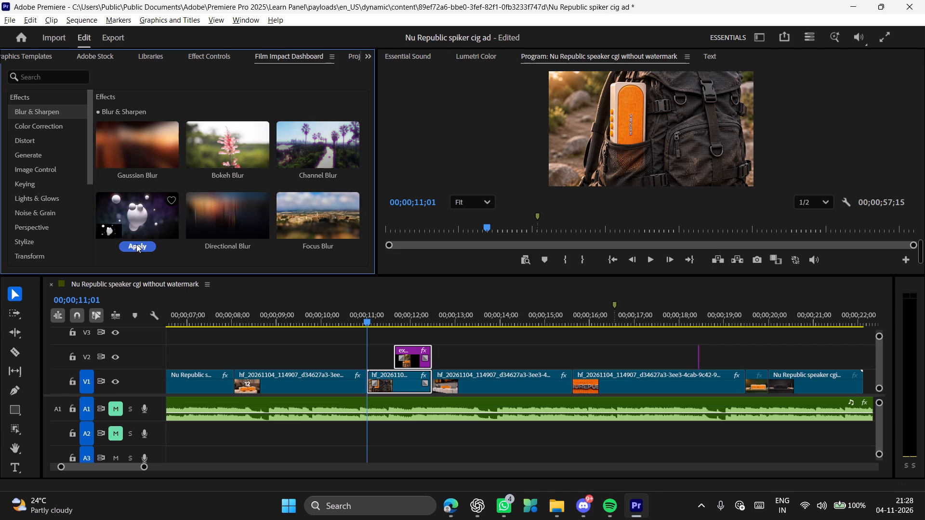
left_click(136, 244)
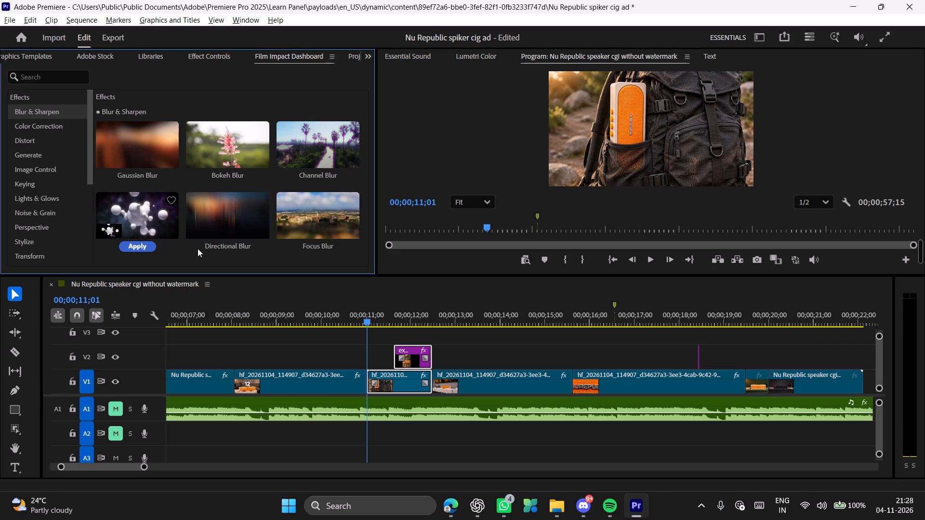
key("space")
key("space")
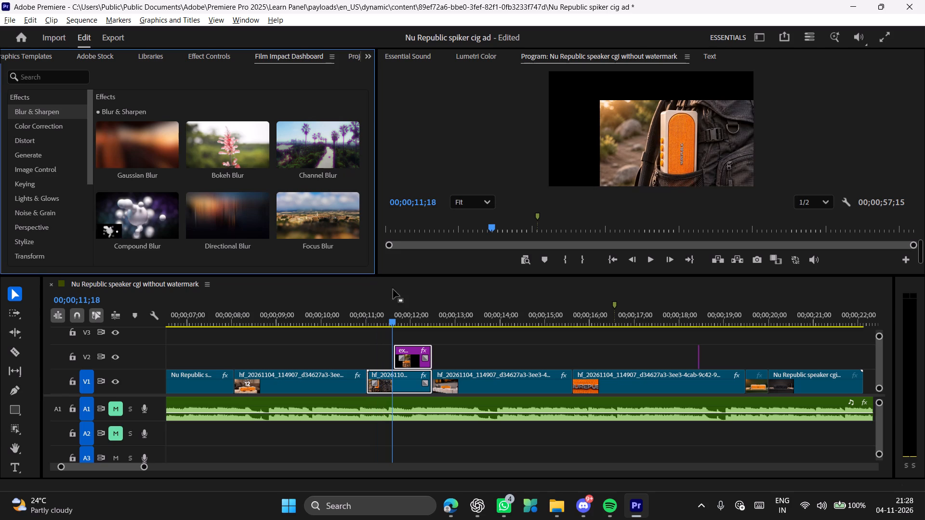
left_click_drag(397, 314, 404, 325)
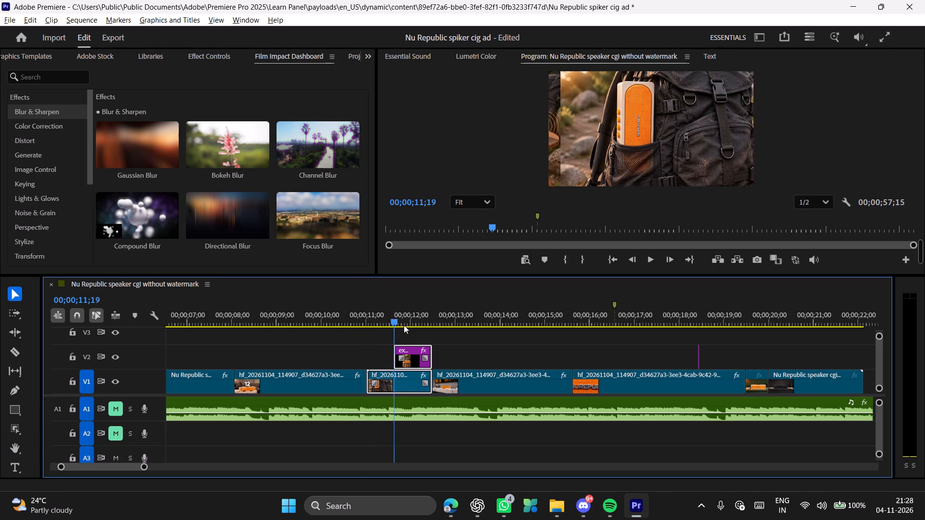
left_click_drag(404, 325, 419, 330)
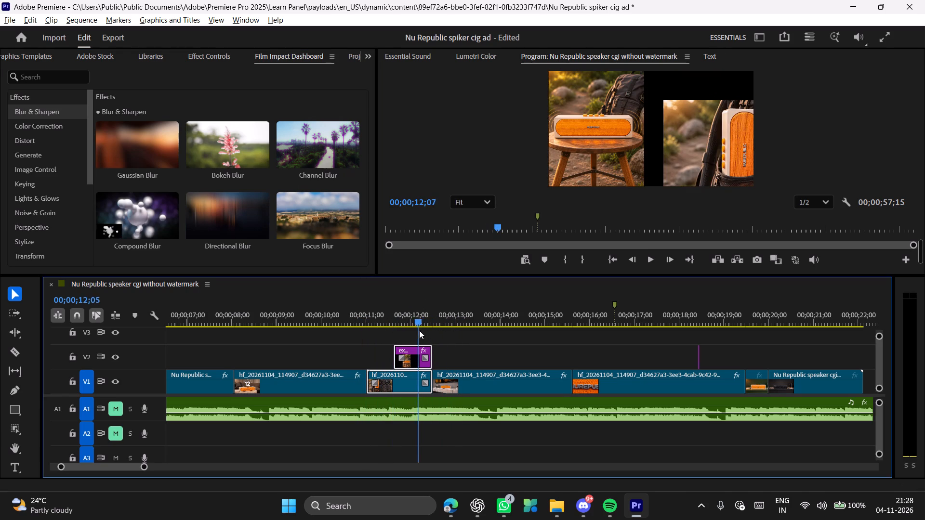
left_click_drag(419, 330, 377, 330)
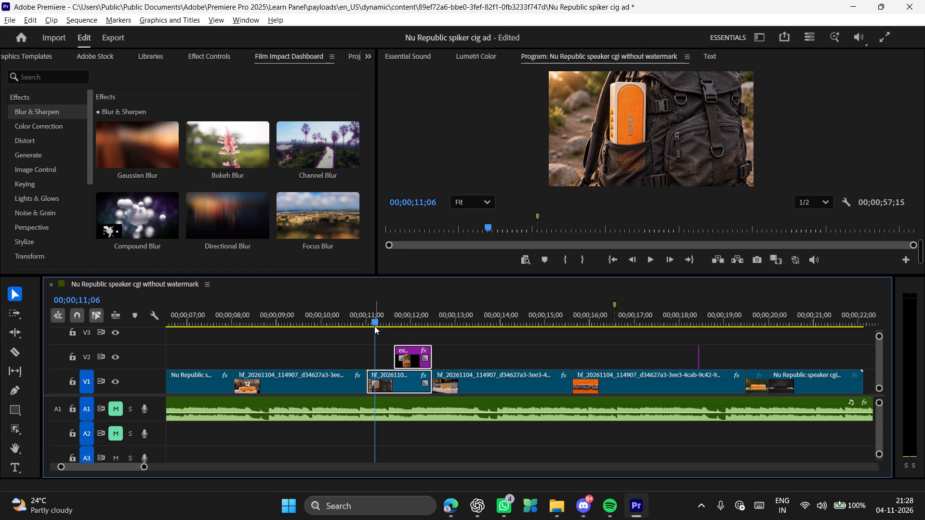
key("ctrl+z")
Play and scrub between about 10 and 12 seconds to review the backpack shot and its overlay after the undo.
left_click_drag(373, 323, 387, 324)
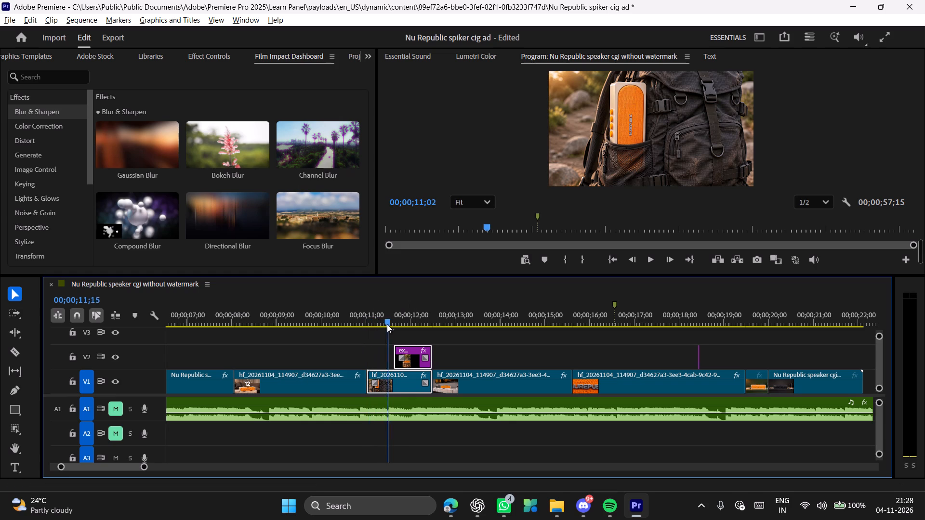
left_click_drag(387, 324, 354, 322)
key("space")
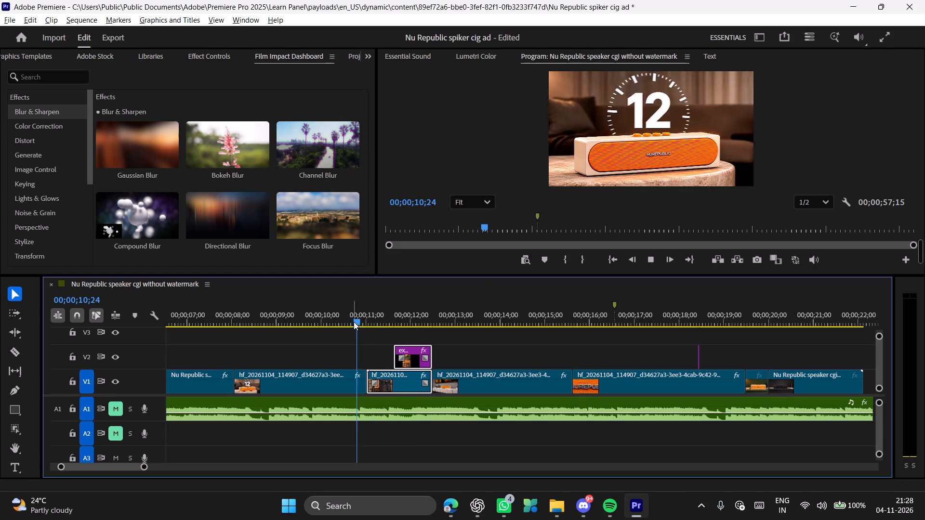
key("space")
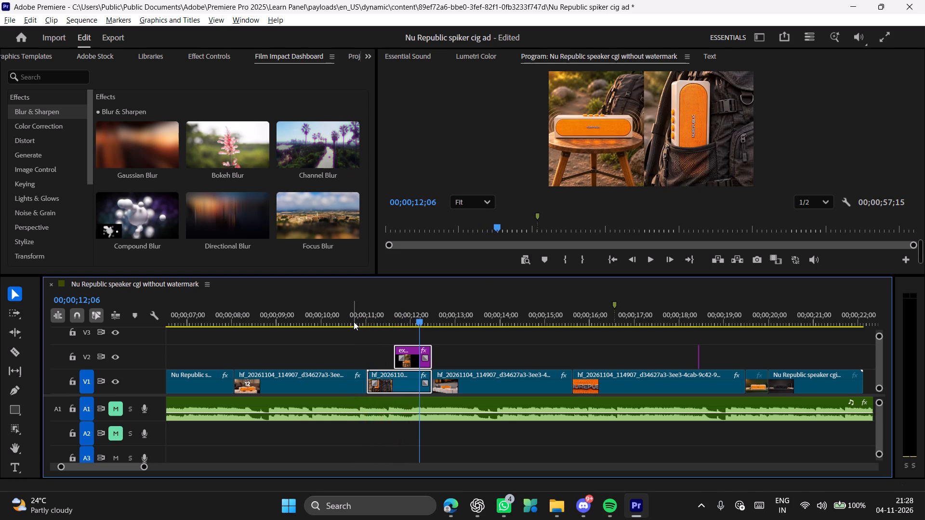
left_click_drag(424, 320, 397, 320)
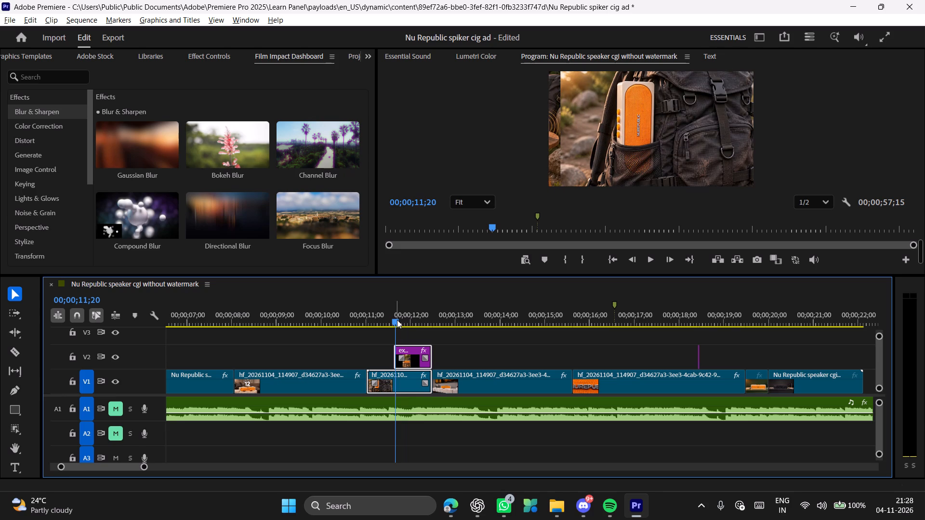
left_click_drag(397, 320, 338, 316)
Select only the backpack shot on V1, open its effect settings, and play and scrub through its Position animation.
left_click(363, 342)
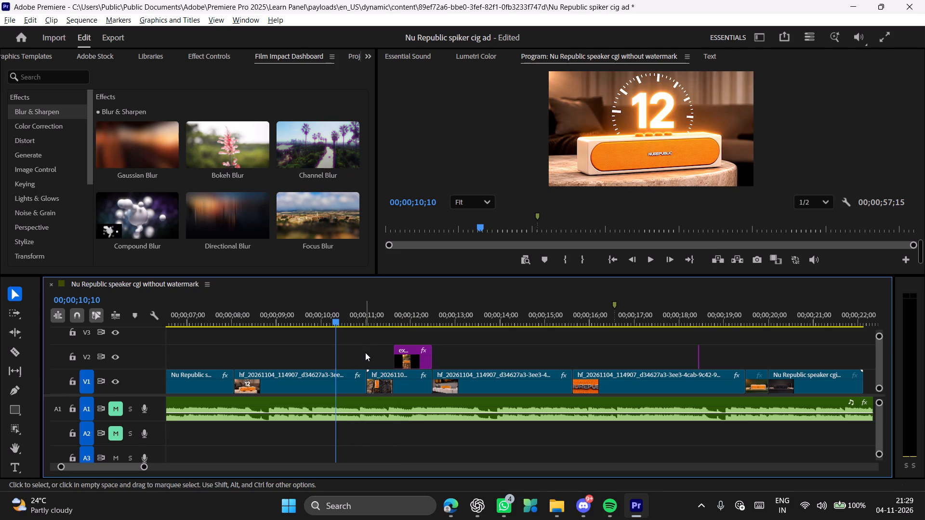
left_click(422, 375)
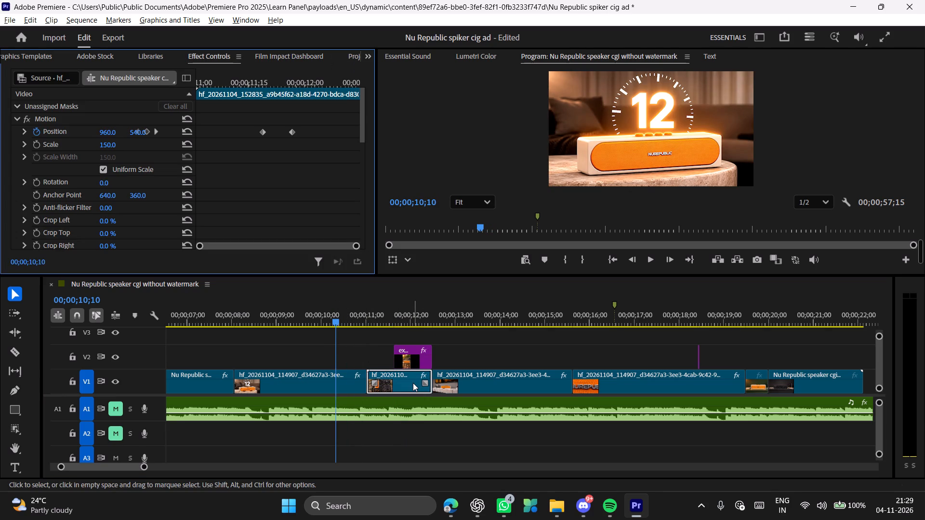
left_click(424, 377)
key("space")
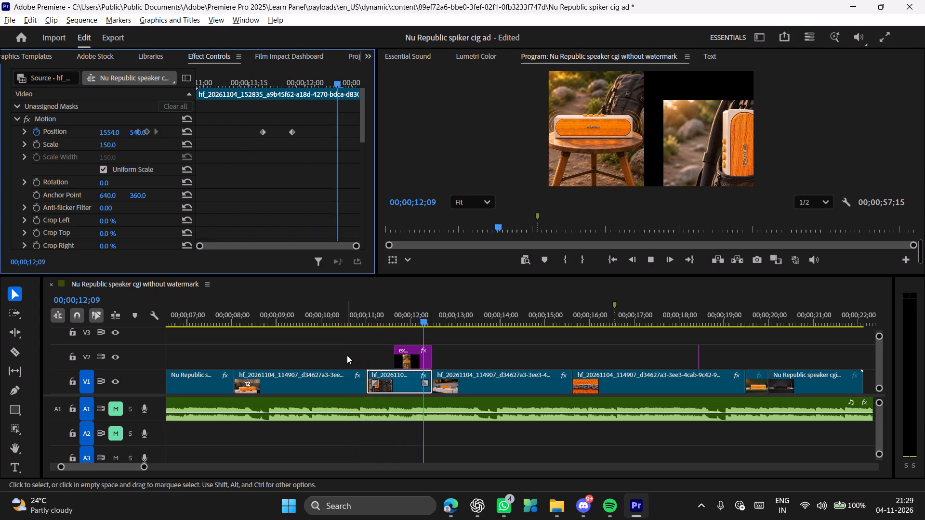
key("space")
left_click_drag(444, 321, 384, 316)
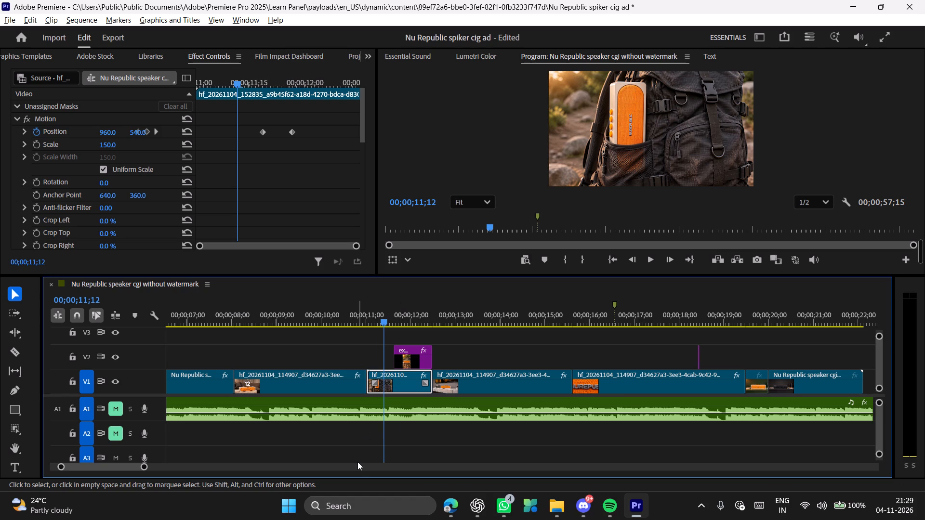
Play and scrub the sequence between about 5 and 13 seconds, checking the cut into the "12" shot and the backpack shot's movement.
key("ctrl+z")
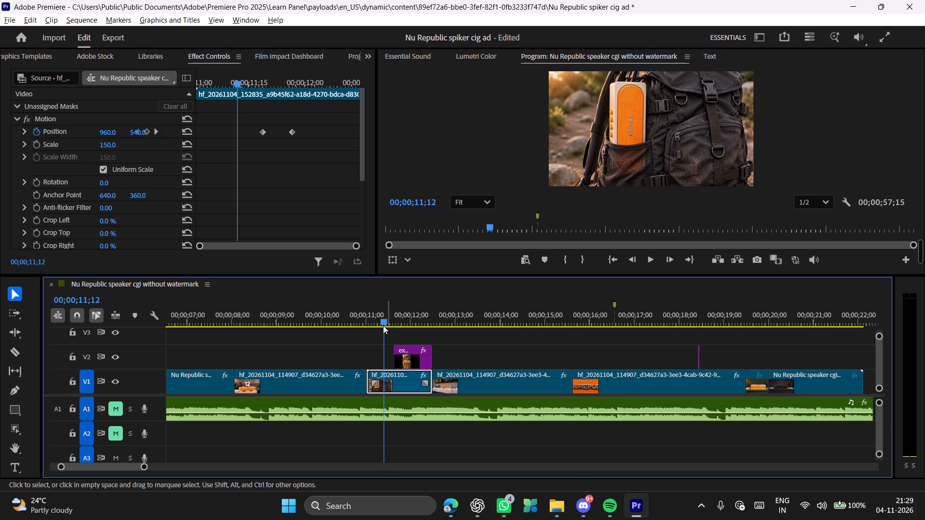
left_click_drag(381, 324, 344, 324)
key("space")
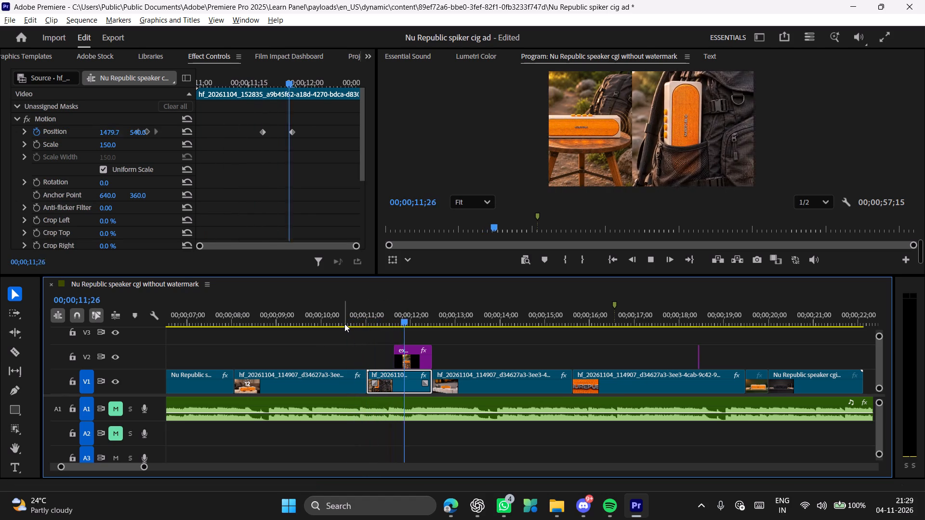
key("space")
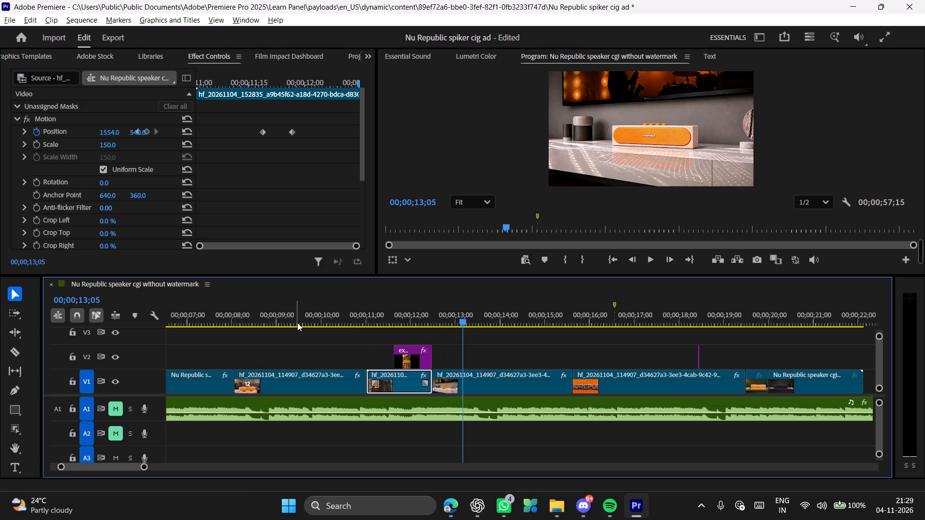
left_click_drag(311, 319, 250, 335)
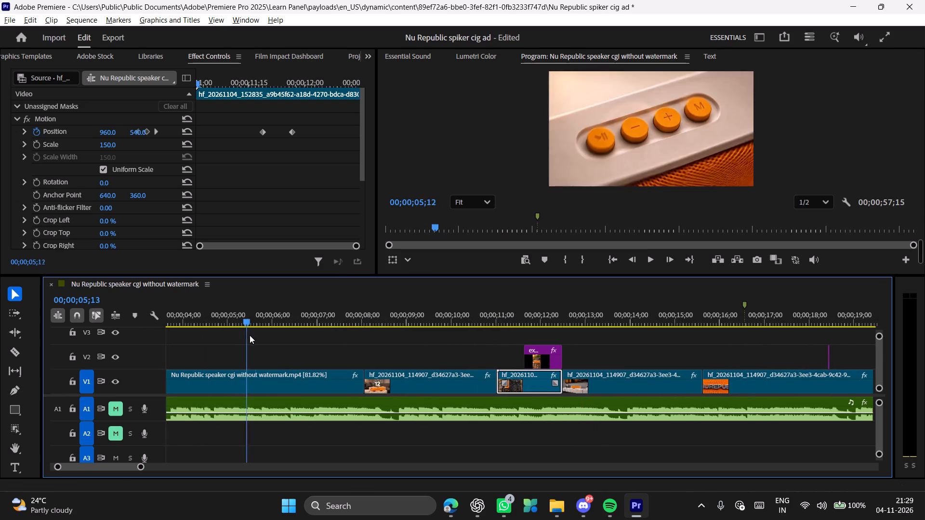
left_click_drag(250, 335, 378, 351)
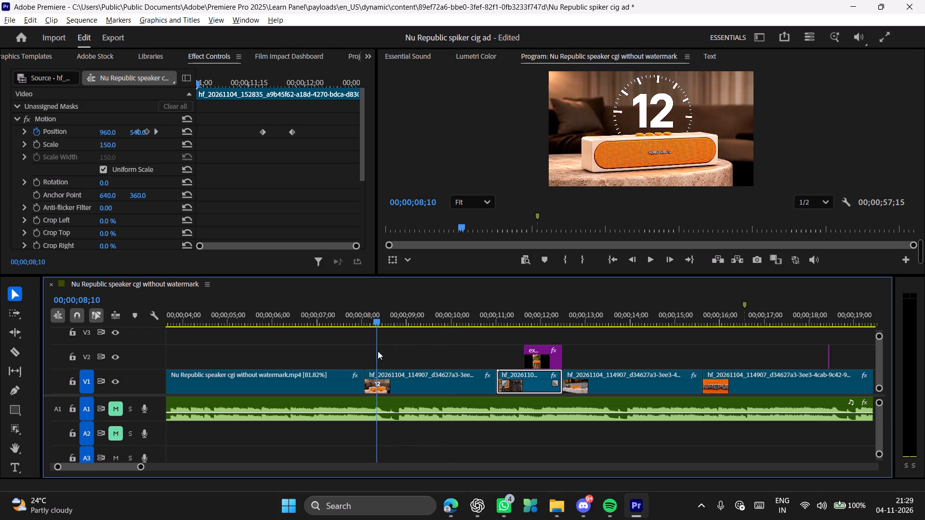
left_click_drag(378, 351, 358, 352)
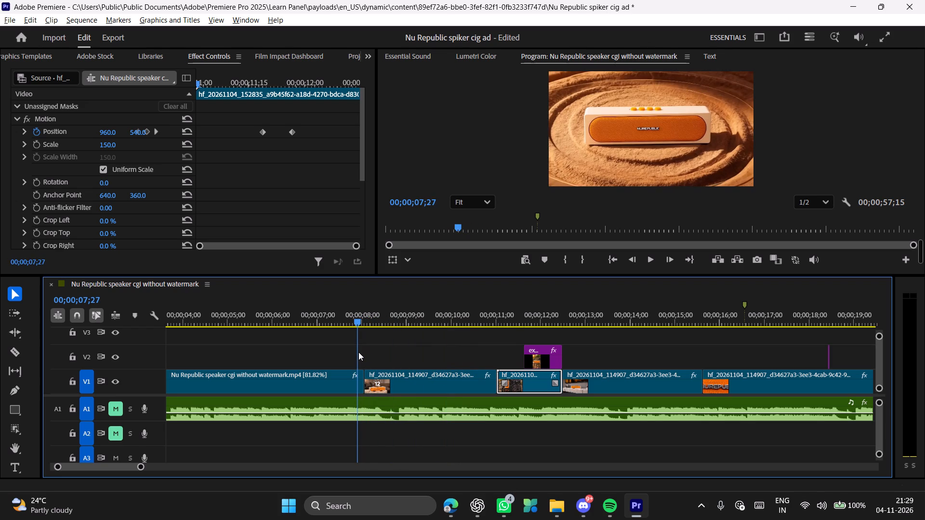
left_click_drag(358, 352, 370, 353)
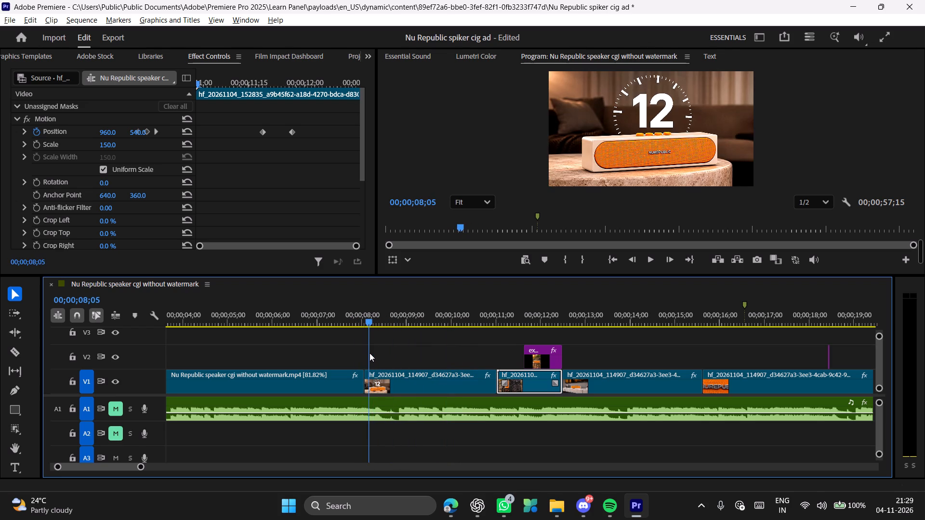
left_click_drag(370, 353, 363, 353)
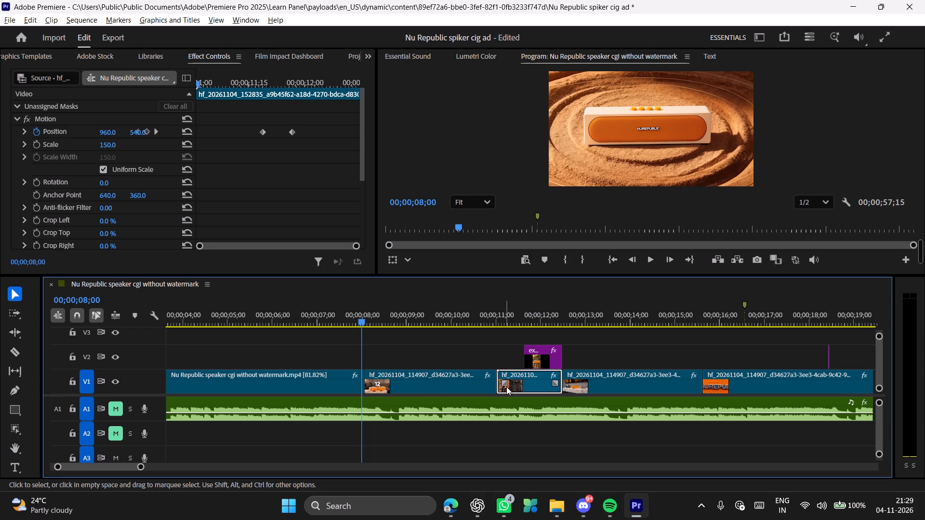
Move the backpack shot and its purple overlay together up one track and earlier, above the end of the "12" shot.
left_click(543, 357, "shift")
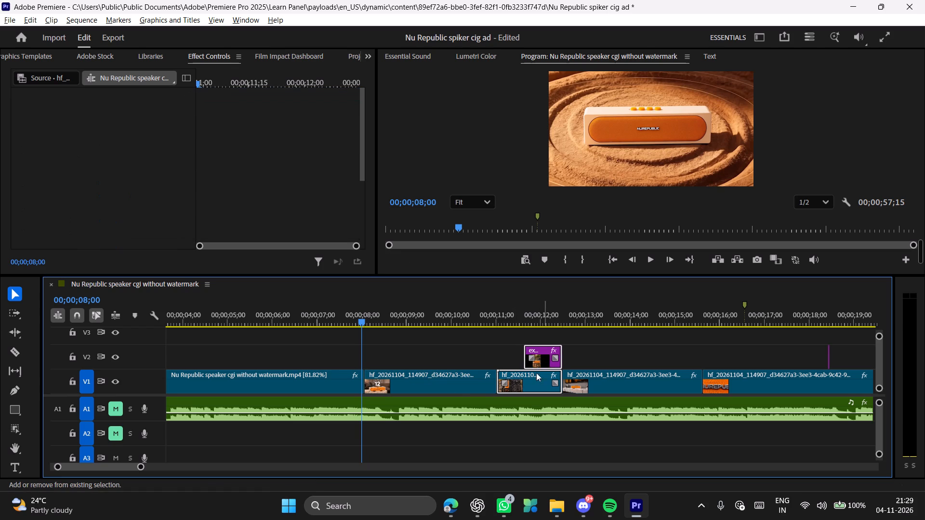
left_click_drag(534, 382, 465, 348)
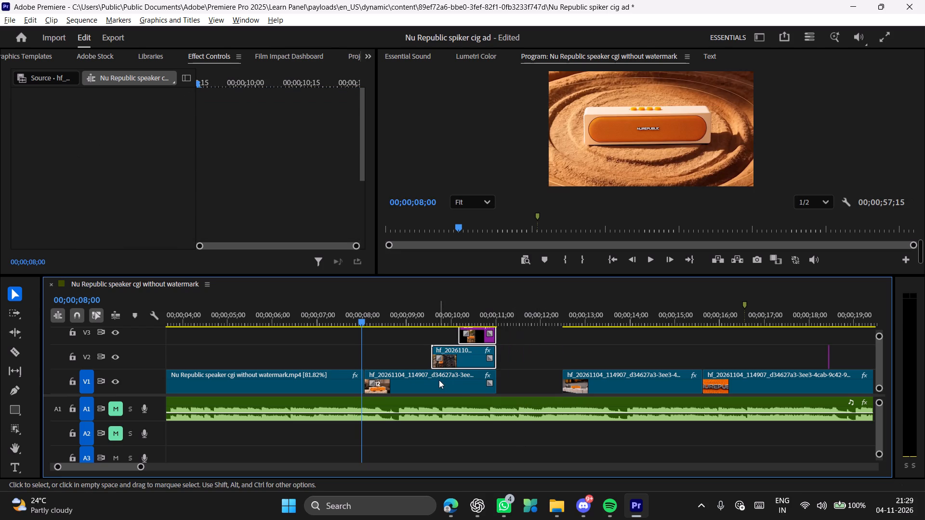
Shift the "12" shot on V1 later by 00;00;01;14 so it ends where the following shelf shot starts.
left_click(439, 380)
left_click_drag(438, 384, 506, 386)
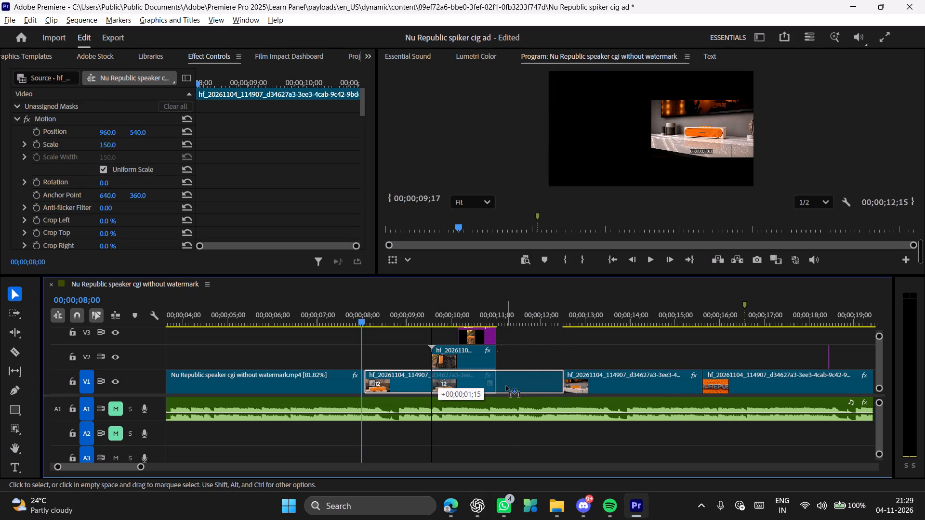
left_click_drag(506, 386, 497, 388)
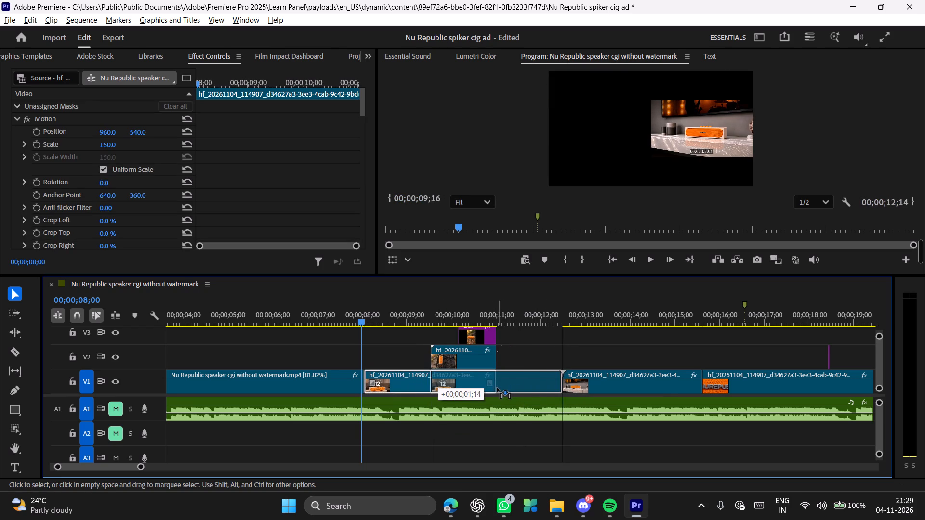
left_click_drag(497, 388, 498, 388)
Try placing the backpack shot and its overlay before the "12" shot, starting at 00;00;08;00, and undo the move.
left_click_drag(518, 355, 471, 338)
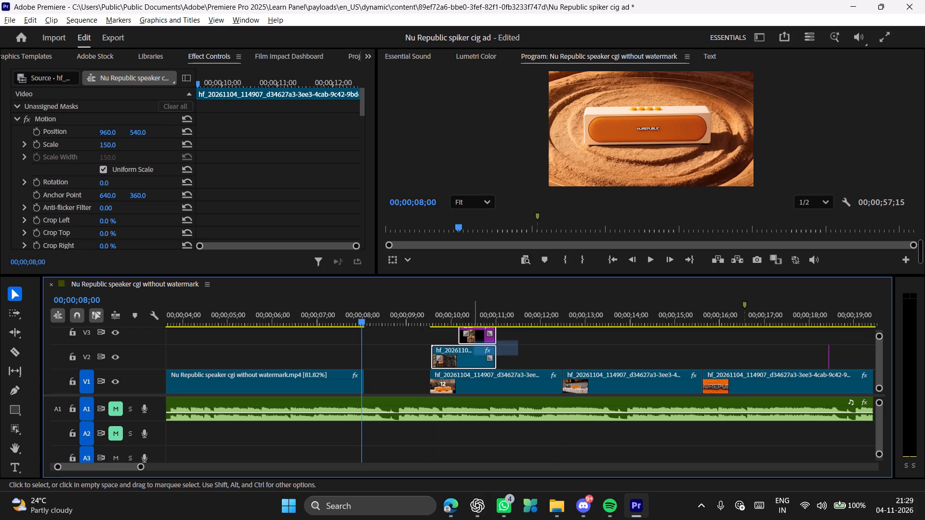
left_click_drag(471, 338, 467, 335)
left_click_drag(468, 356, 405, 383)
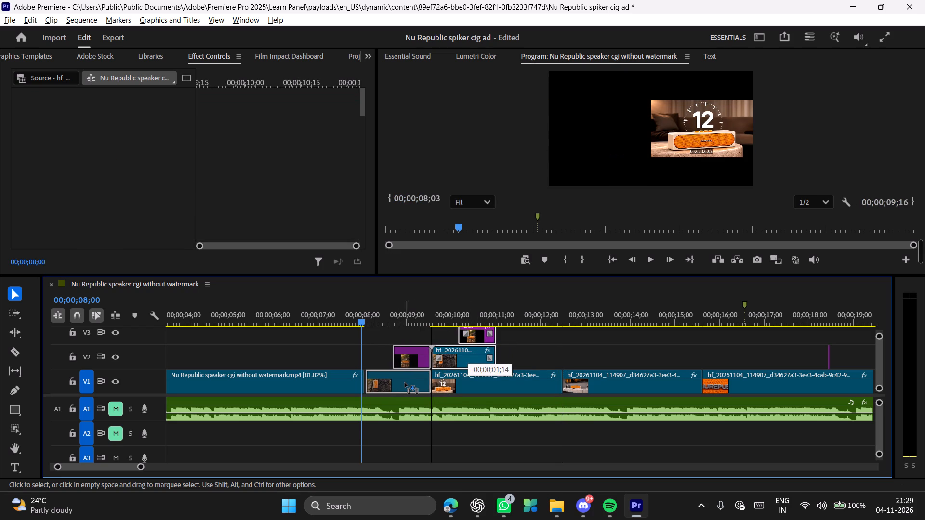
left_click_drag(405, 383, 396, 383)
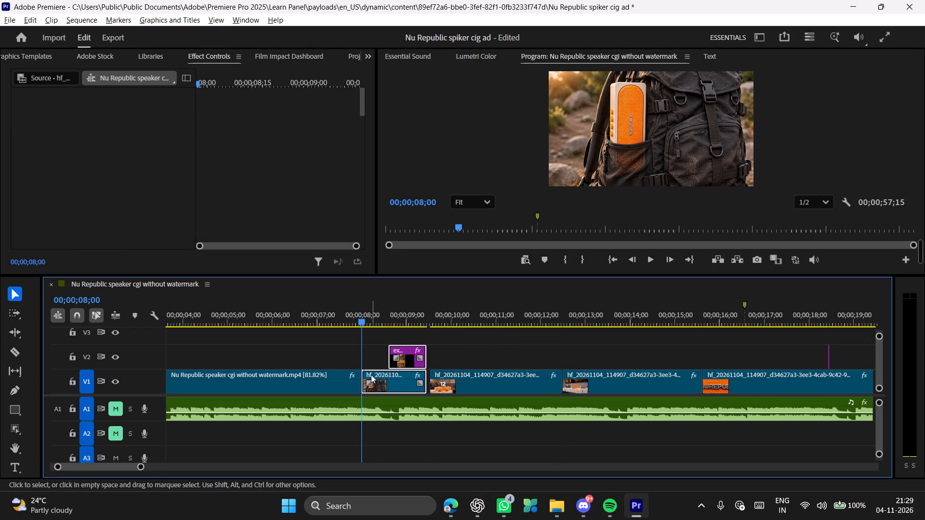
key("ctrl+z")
Move the backpack shot to V1 and its overlay to V2, filling the gap between the opening clip and the "12" shot.
left_click_drag(405, 319, 353, 316)
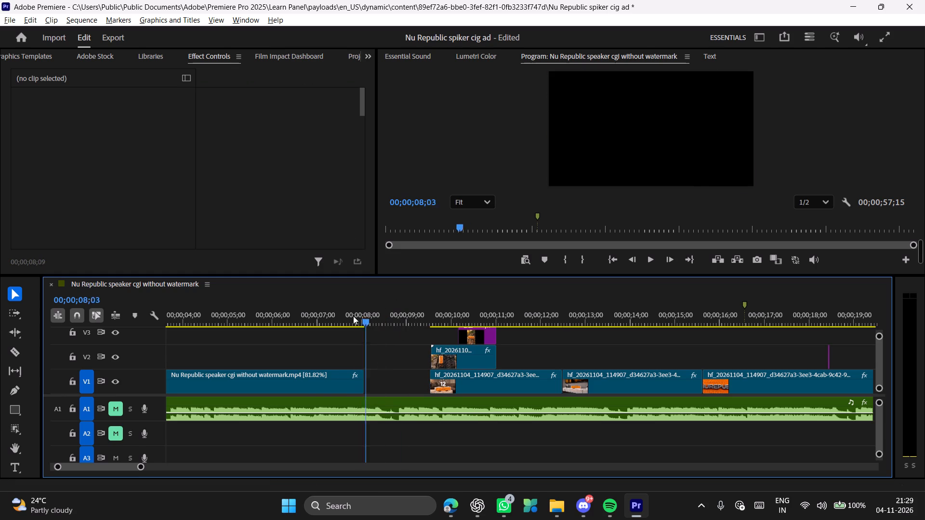
left_click_drag(353, 316, 317, 318)
left_click_drag(519, 363, 457, 329)
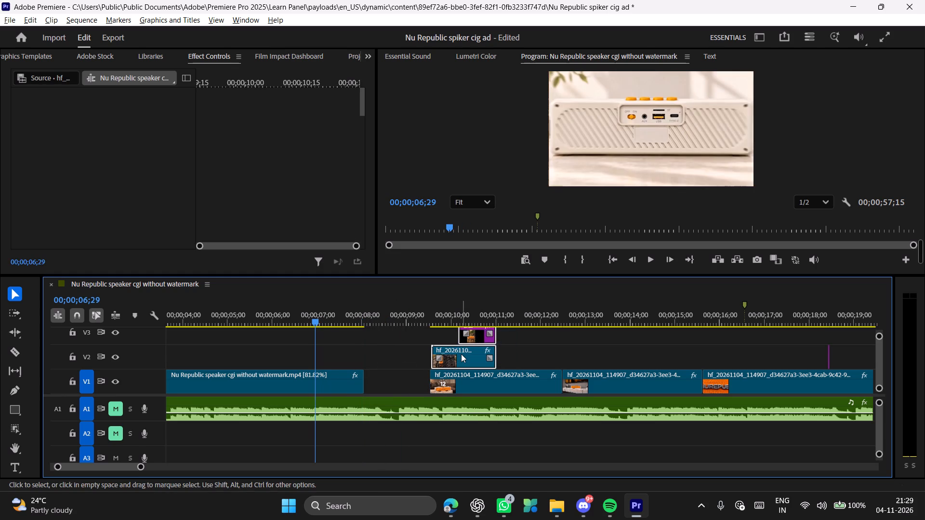
left_click_drag(463, 356, 393, 377)
Play the sequence from about 6 to 10 seconds to review the new order of the backpack and "12" shots.
left_click_drag(427, 325, 352, 323)
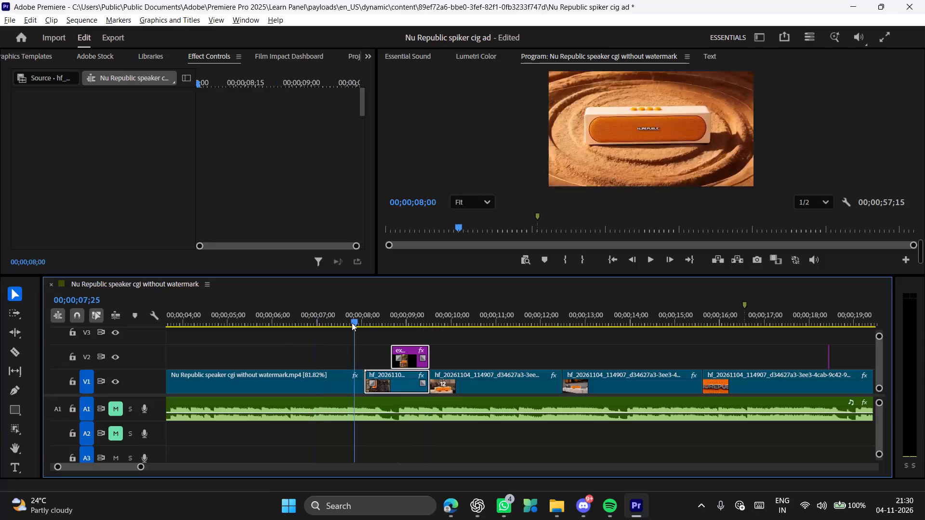
left_click_drag(352, 323, 304, 334)
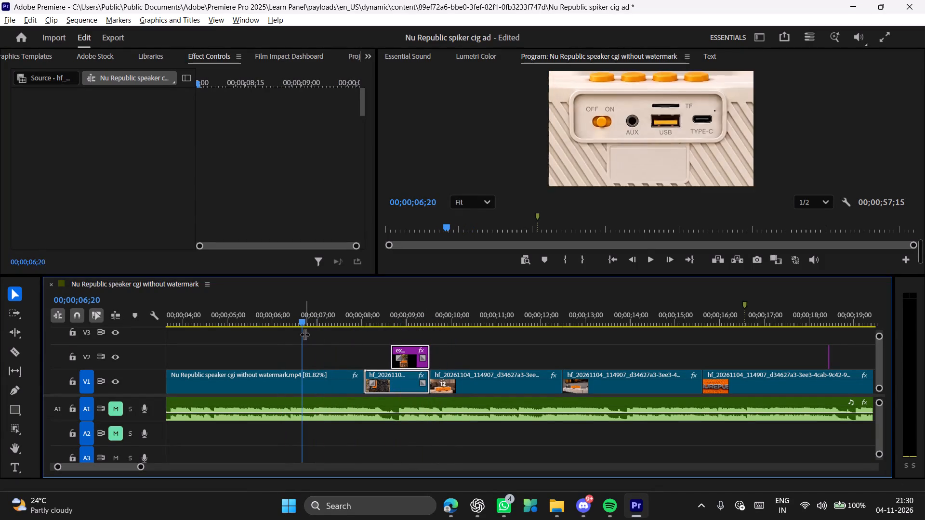
key("space")
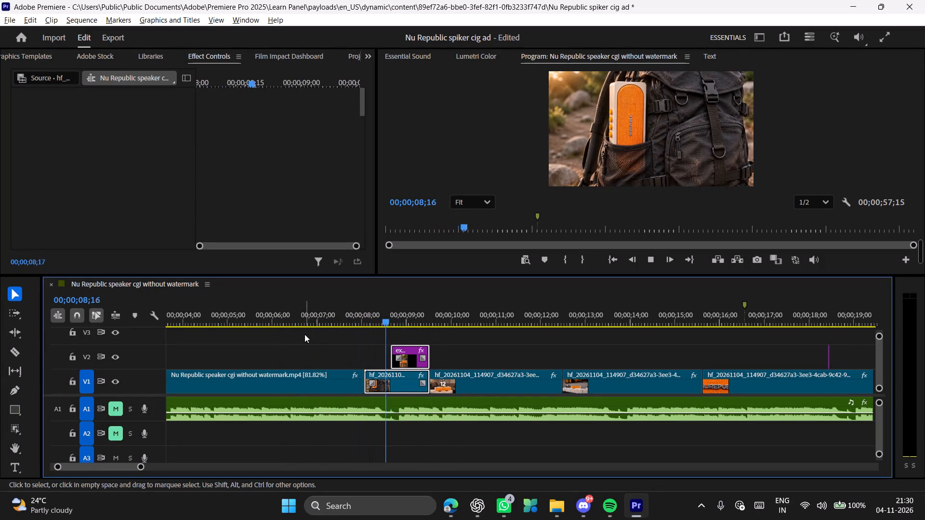
key("space")
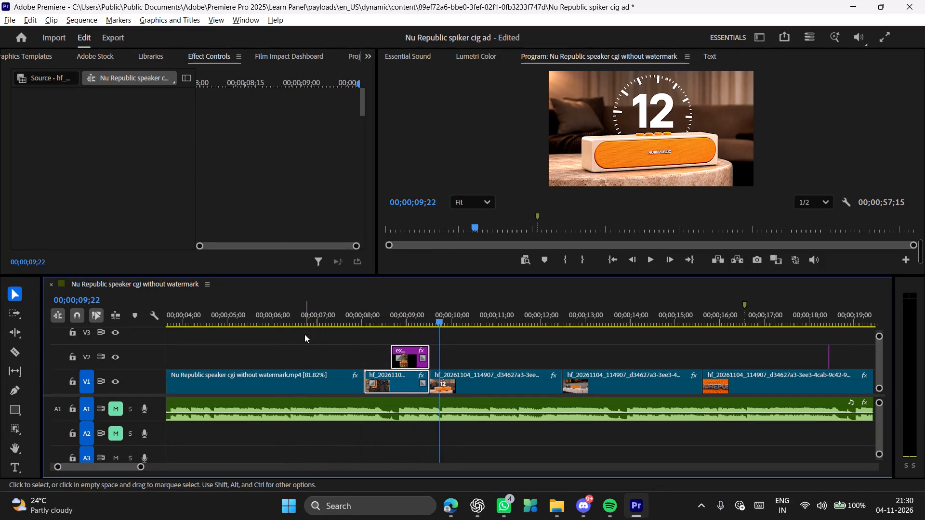
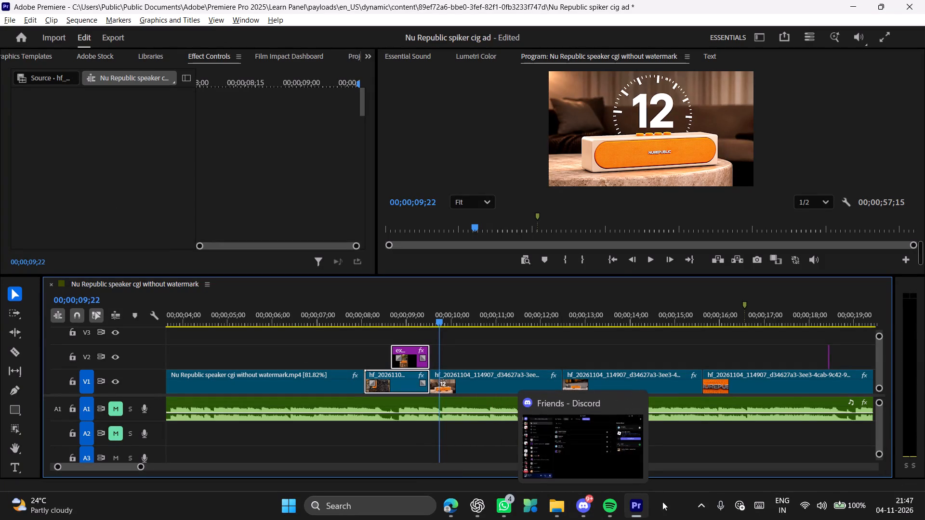
Show the hidden background app icons in the Windows system tray.
left_click(702, 499)
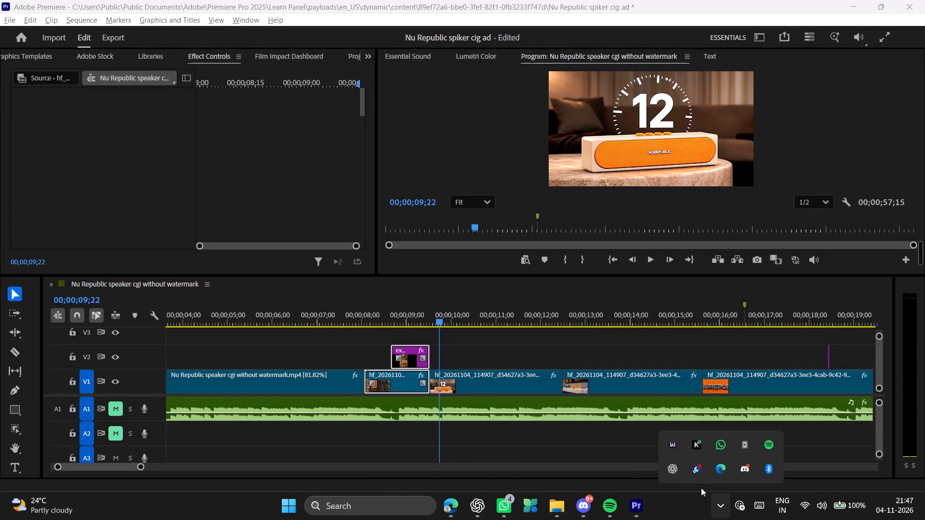
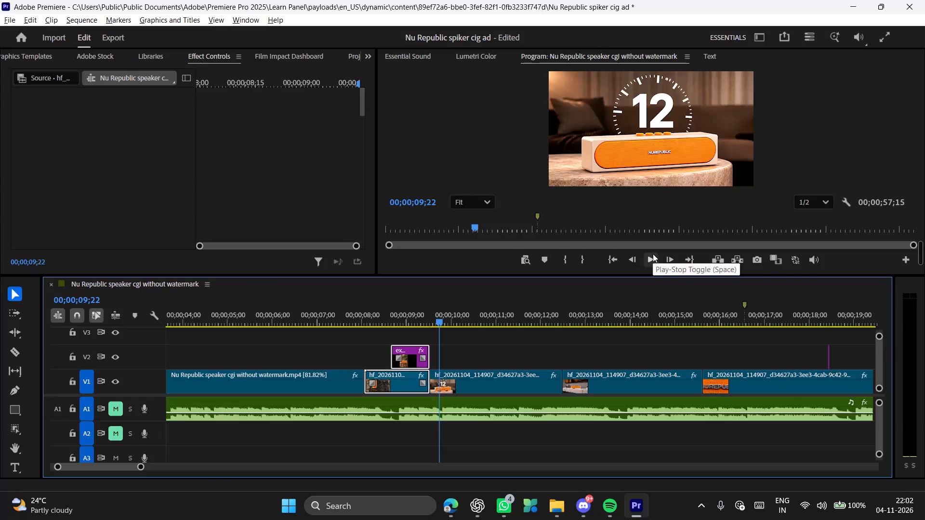
Show the hidden background app icons in the Windows system tray.
left_click(703, 515)
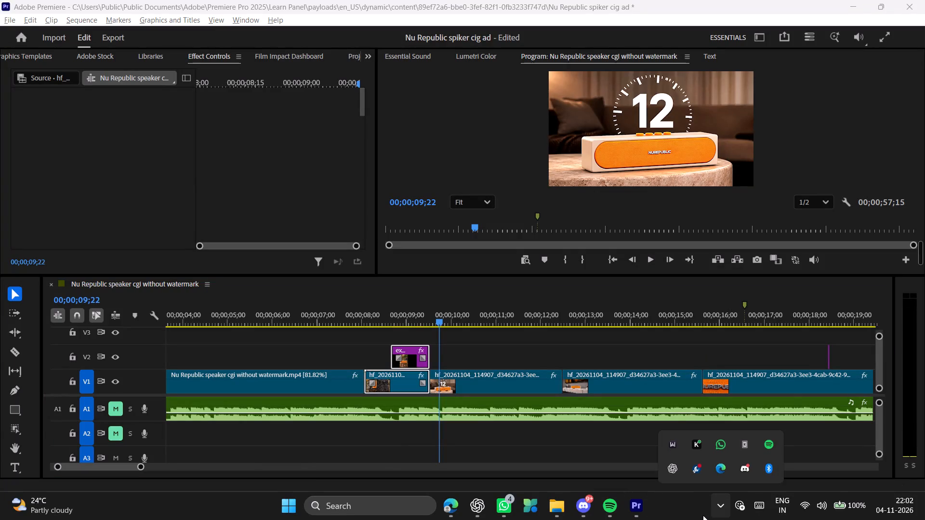